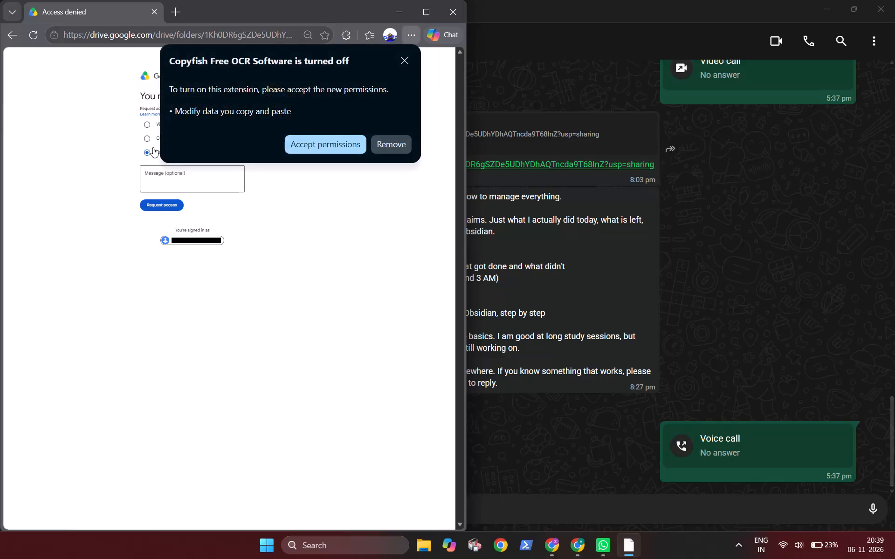
Dismiss the Copyfish Free OCR Software permissions notice without accepting the new permissions or removing the extension.
left_click(407, 58)
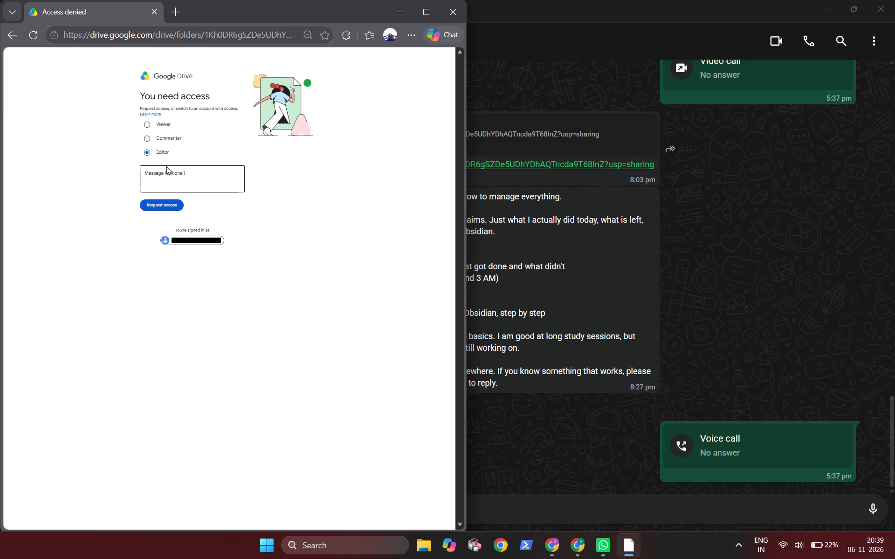
Close the browser window with the Google Drive access request page, without requesting access, to return to the WhatsApp chat.
left_click(432, 9)
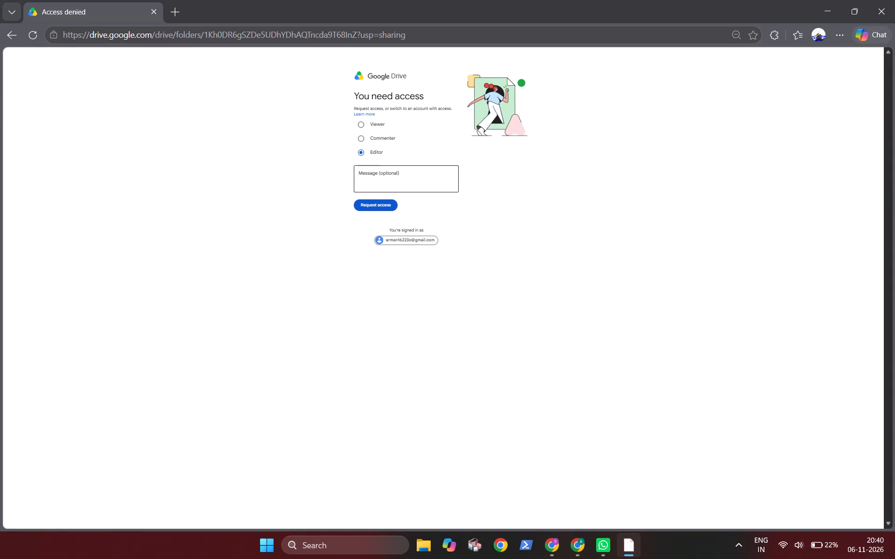
left_click(894, 0)
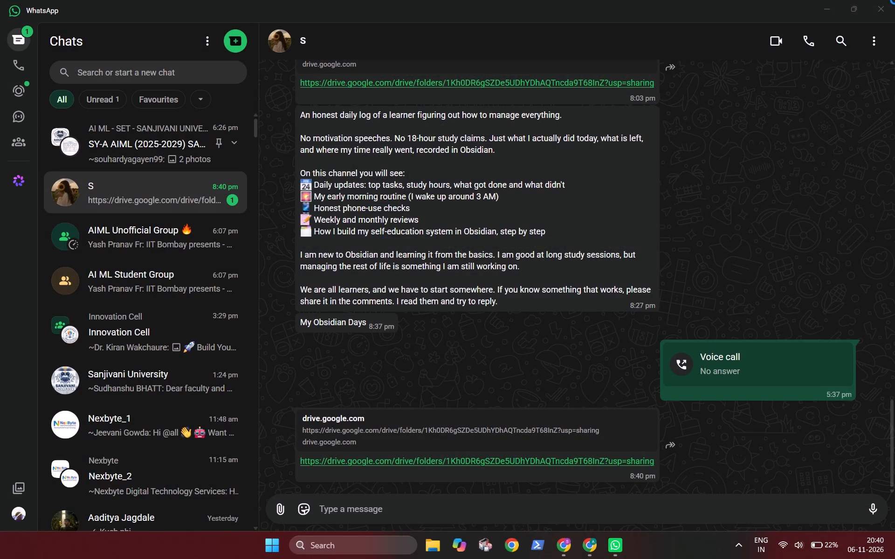
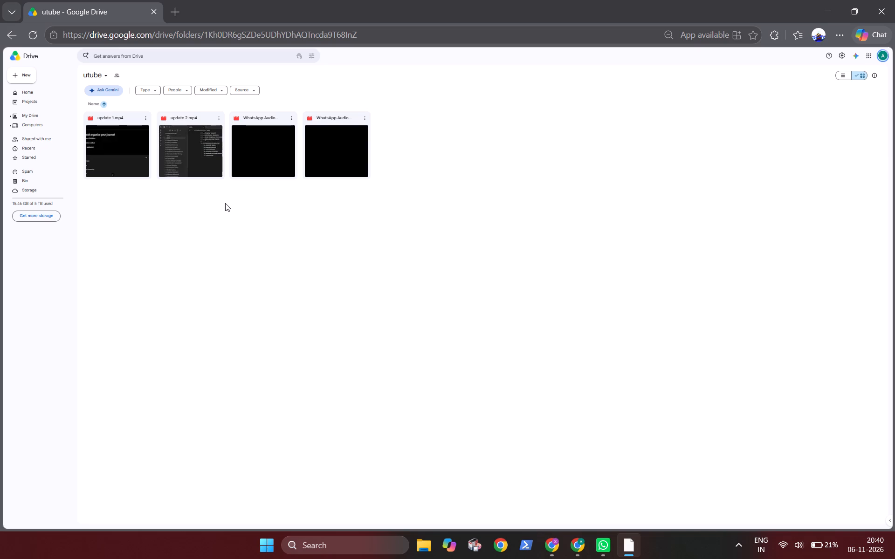
Download update 1.mp4 from the utube folder.
left_click(146, 118)
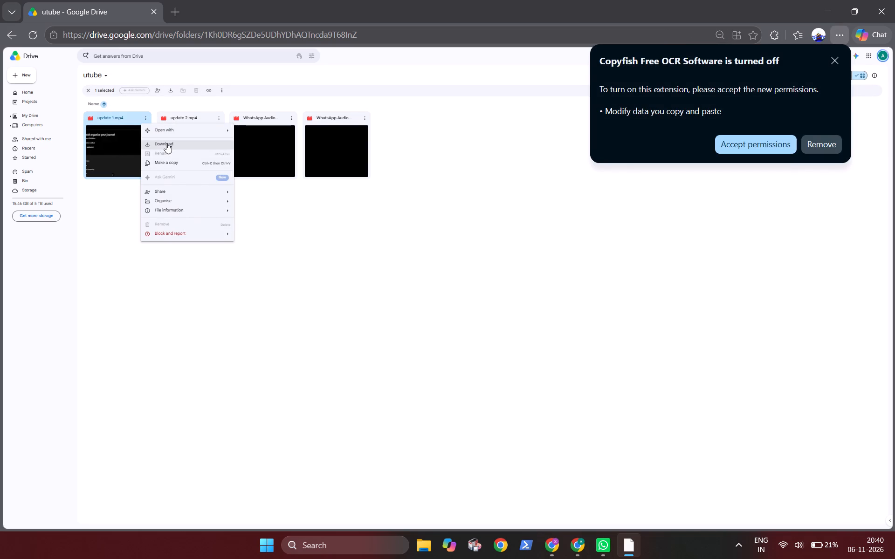
left_click(166, 143)
Download update 2.mp4 from the utube folder, choosing to download it anyway without a virus scan.
left_click(217, 116)
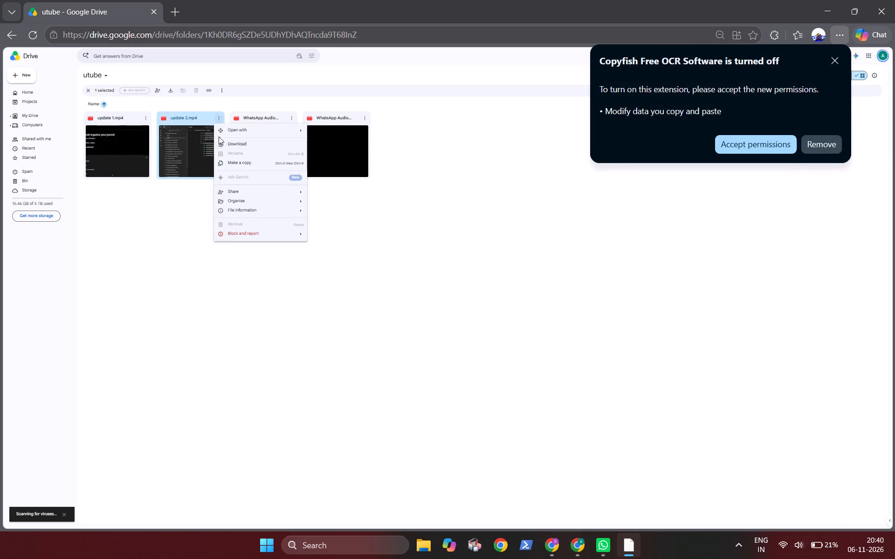
left_click(246, 145)
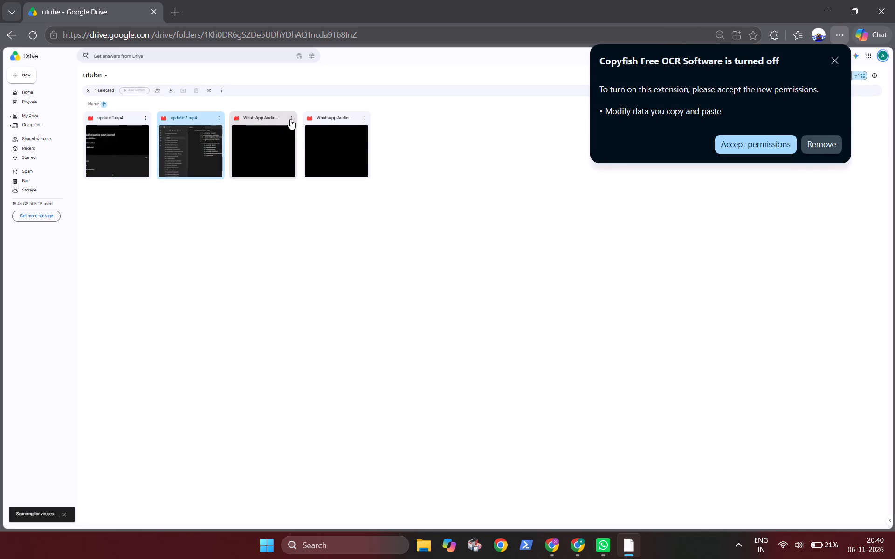
left_click(290, 118)
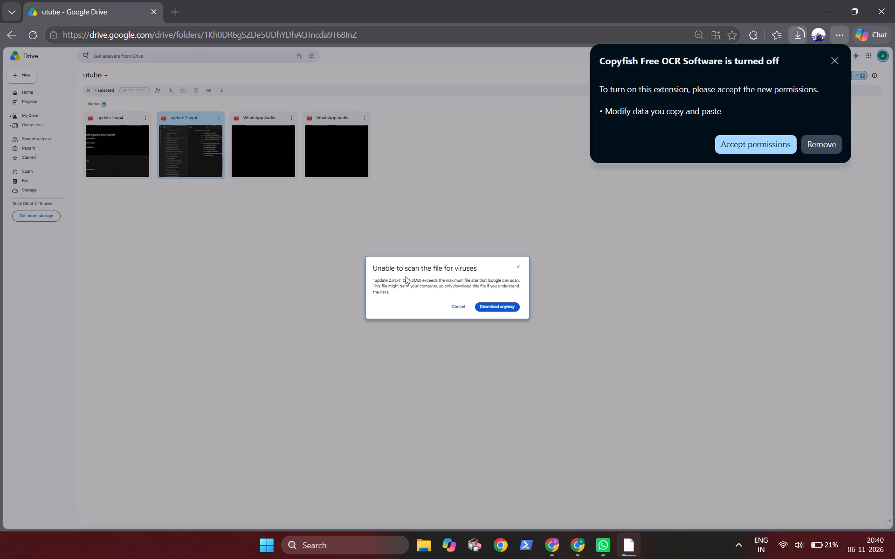
left_click(491, 307)
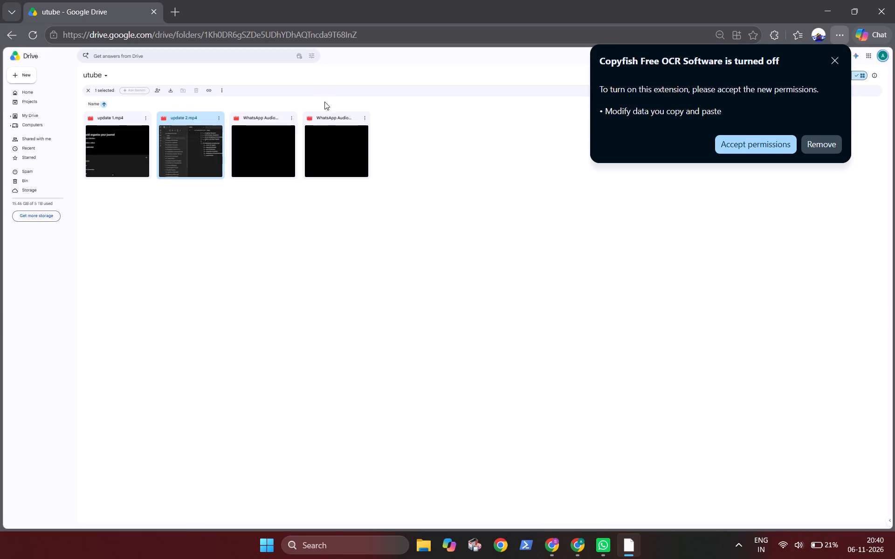
Download the fourth file in the utube folder, the last of the two WhatsApp Audio files.
left_click(364, 120)
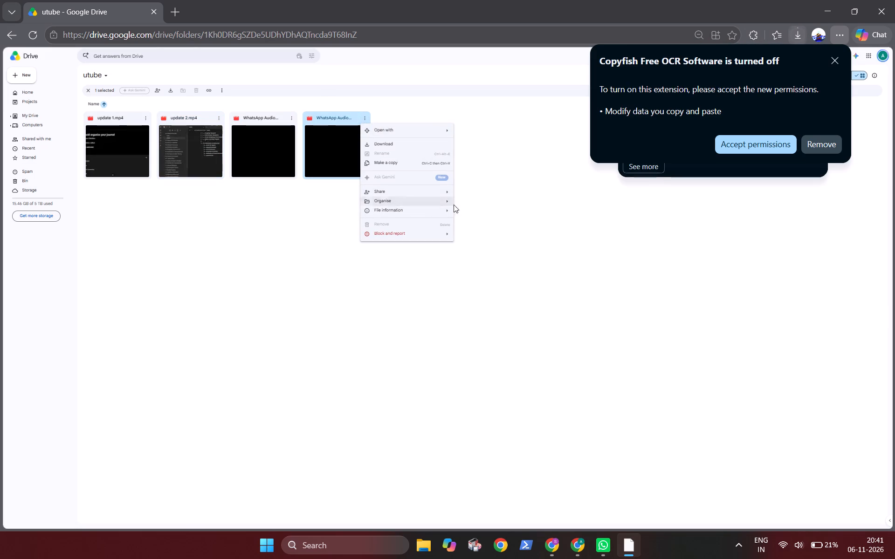
left_click(394, 144)
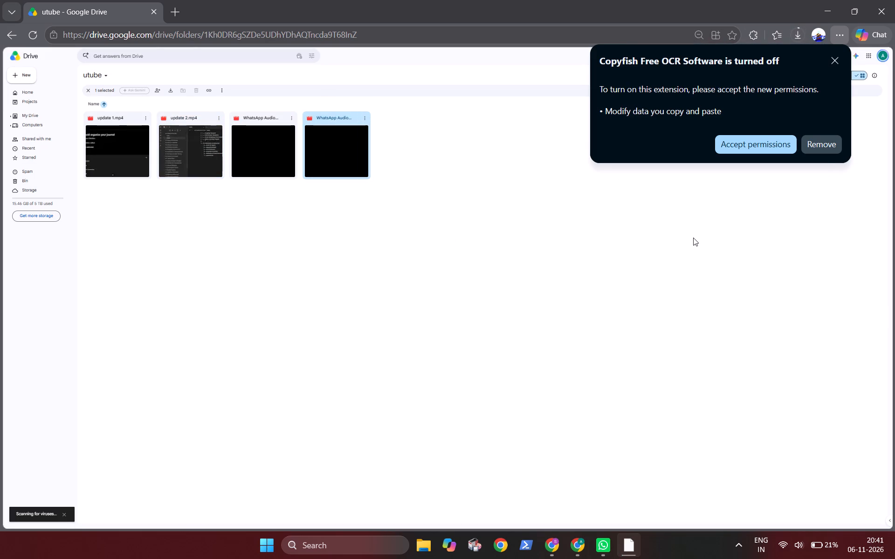
Dismiss the Copyfish Free OCR Software notice without accepting the permissions or removing the extension.
left_click(833, 62)
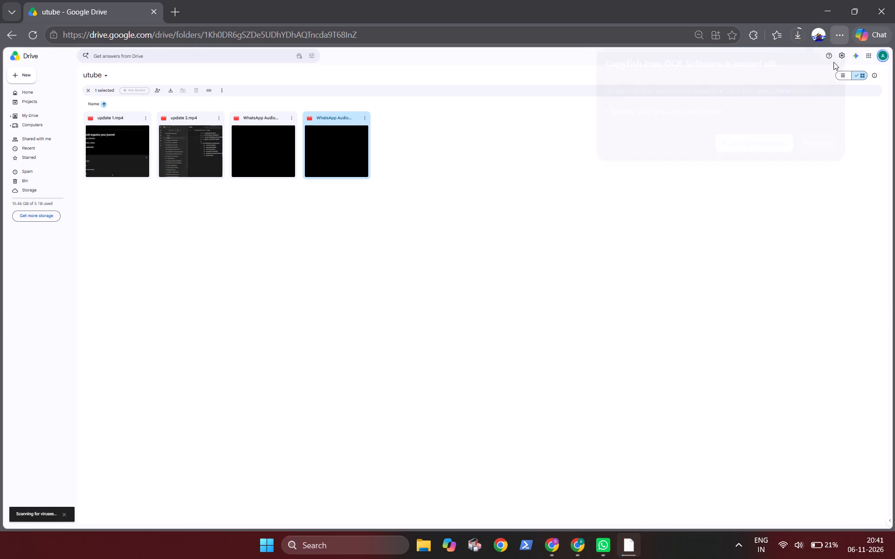
Open the browser's downloads list to check the progress of the file downloads.
left_click(800, 34)
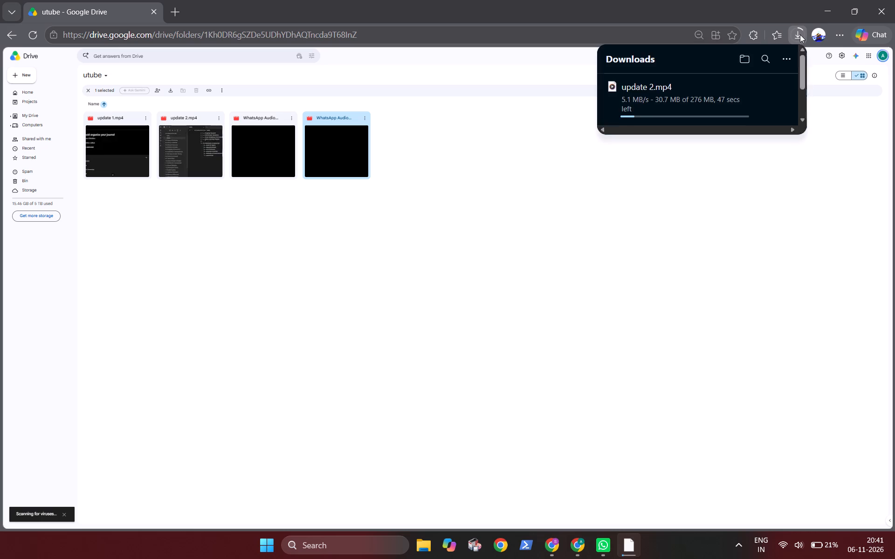
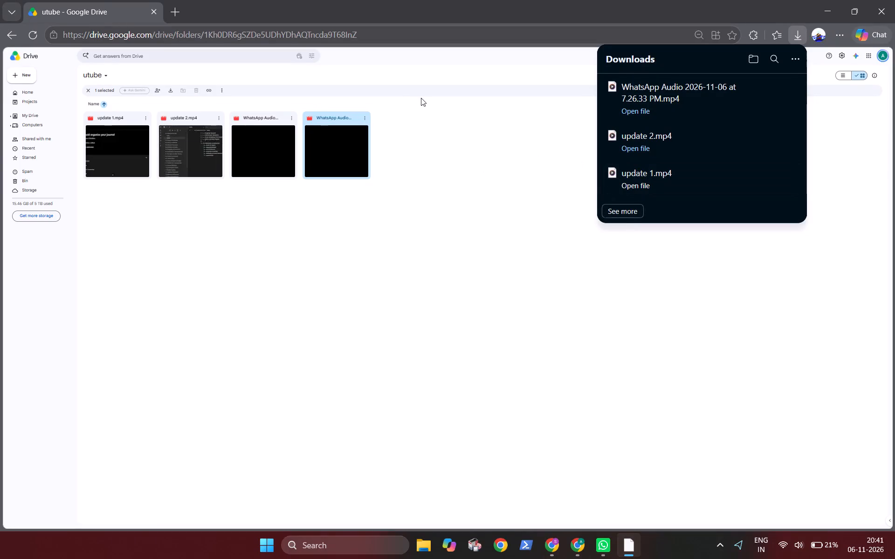
Download the second WhatsApp Audio file, the last item in the utube folder, once more.
left_click(367, 117)
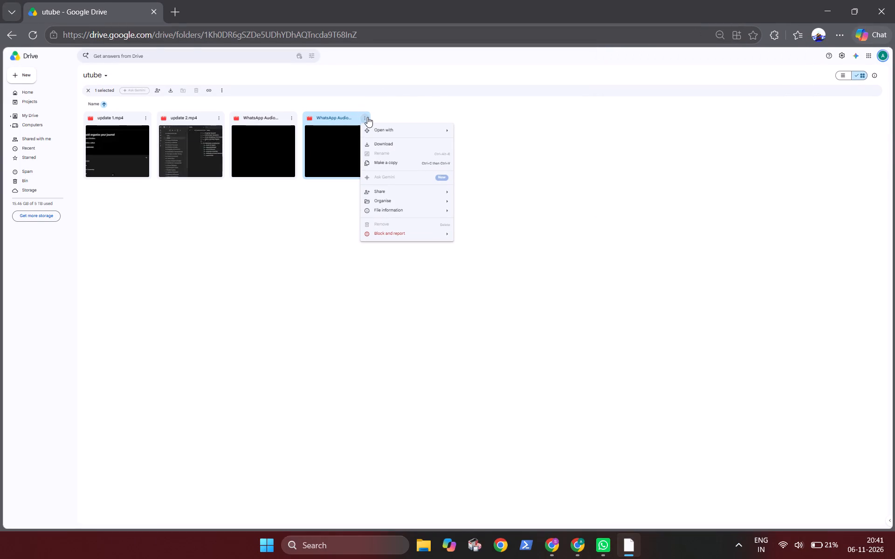
left_click(392, 147)
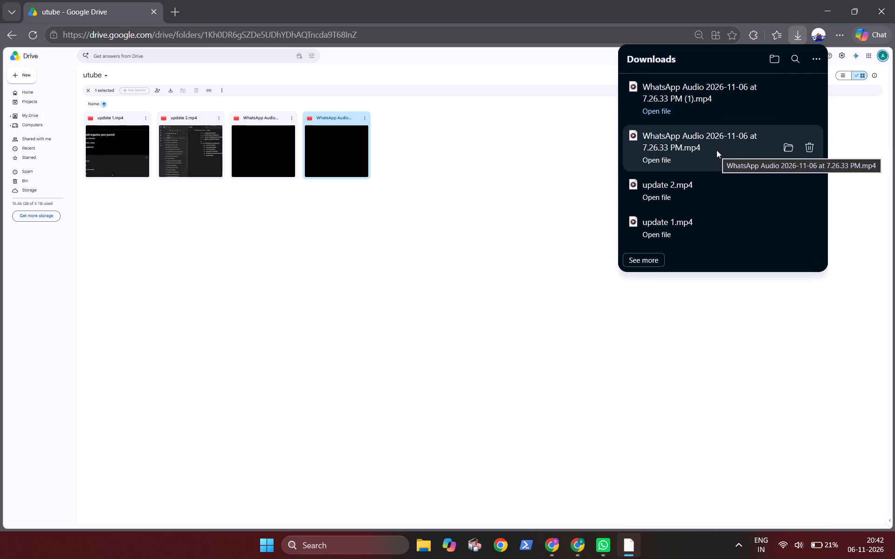
Download the first WhatsApp Audio file, the one directly after update 2.mp4 in the utube folder.
left_click(291, 116)
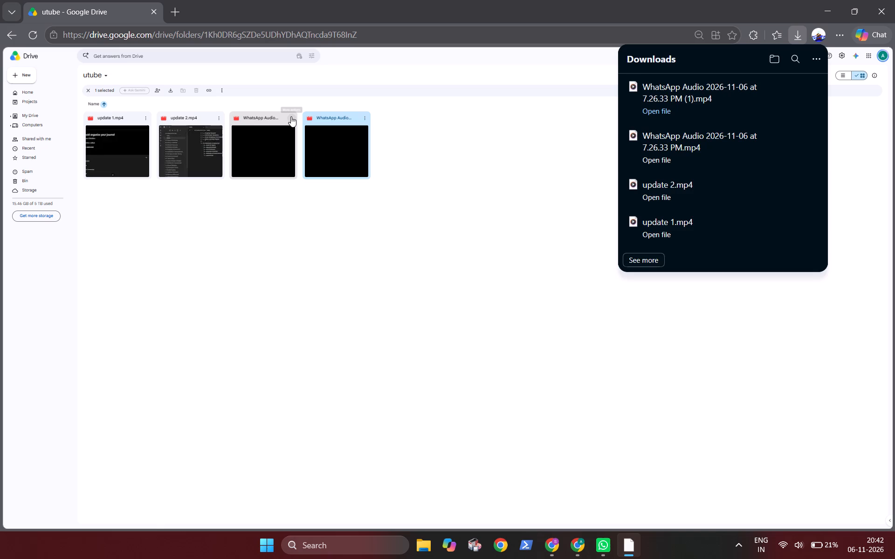
left_click(317, 144)
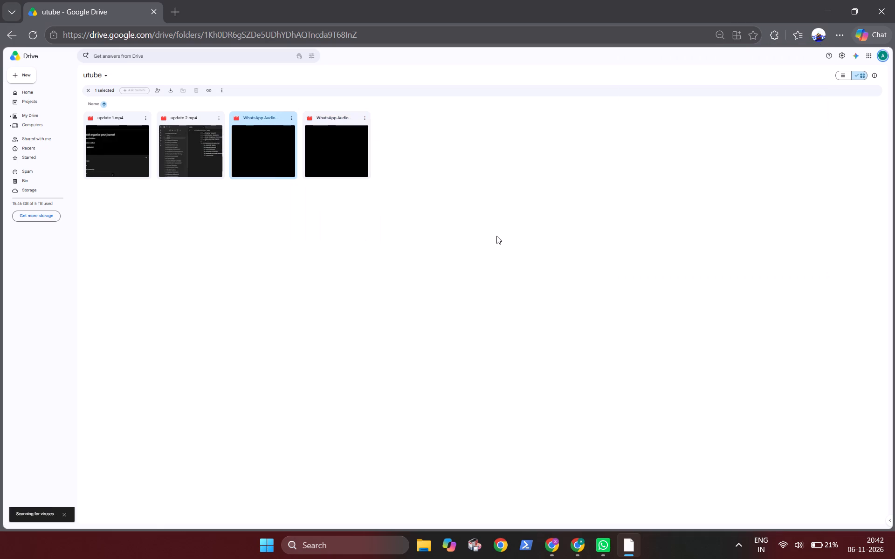
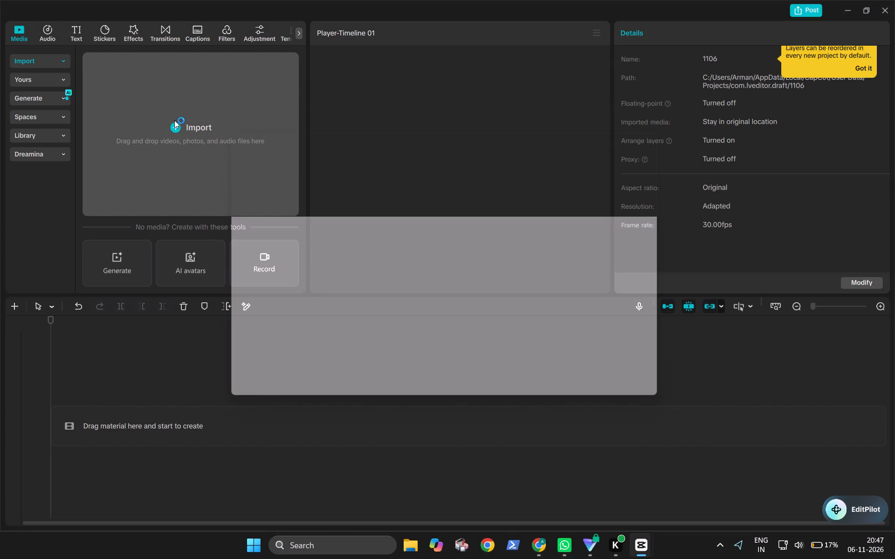
Import update 1, update 2, and the WhatsApp audio files 7.24.33 PM and 7.26.33 PM (1) from the device's Downloads folder.
left_click(174, 120)
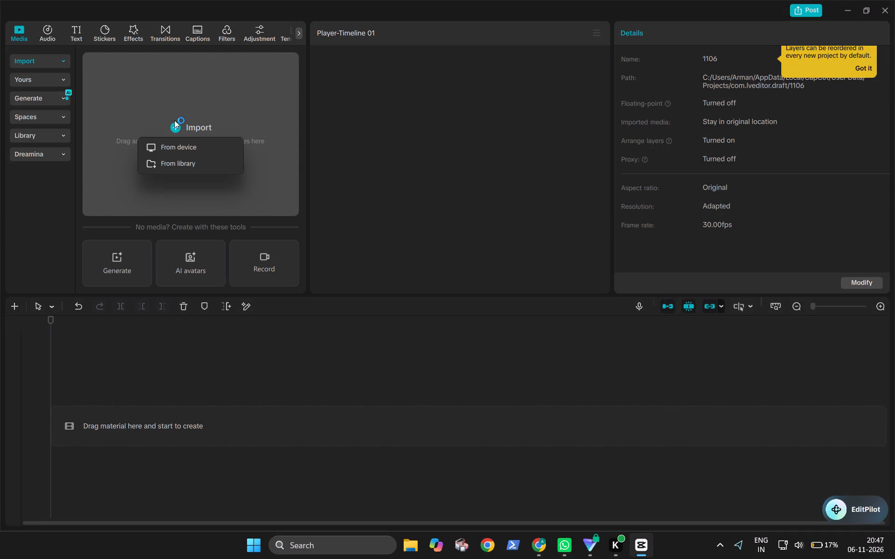
left_click(185, 147)
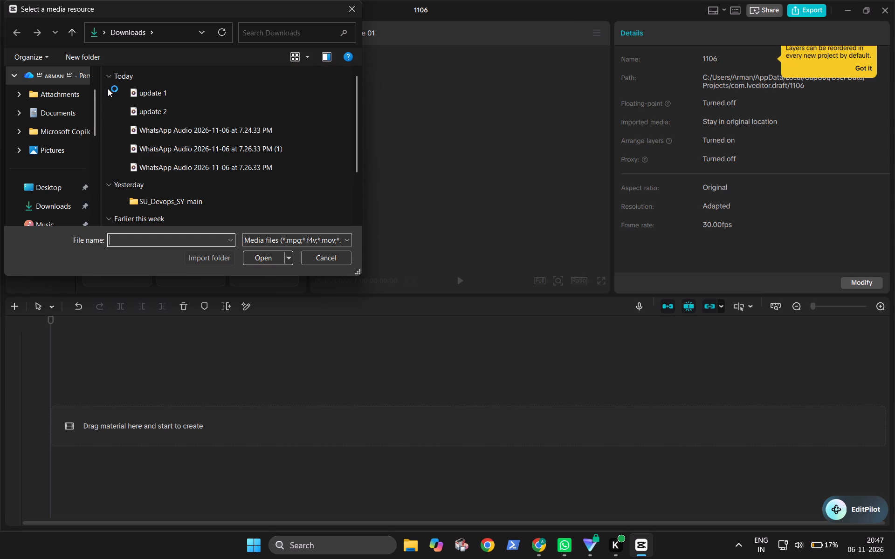
left_click_drag(108, 89, 115, 90)
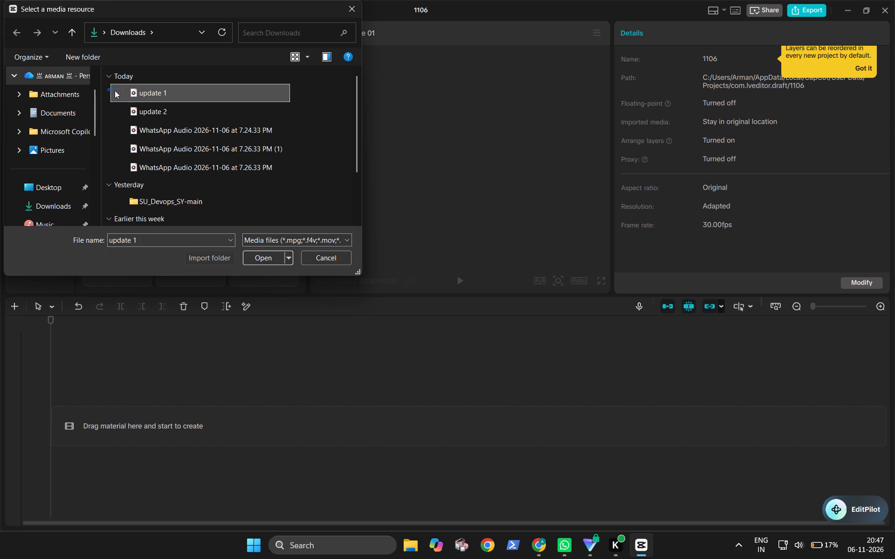
left_click_drag(115, 90, 193, 144)
key("Return")
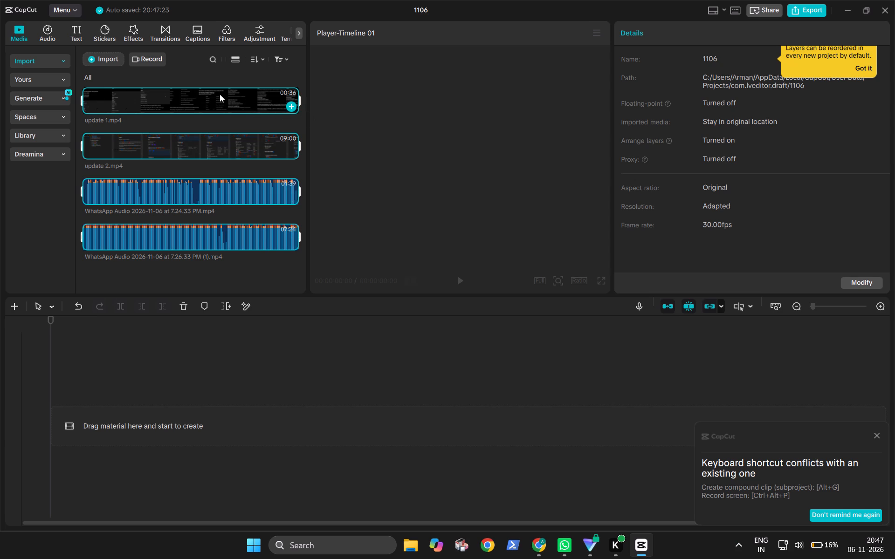
Add all four imported media files to the empty timeline together.
left_click(290, 104)
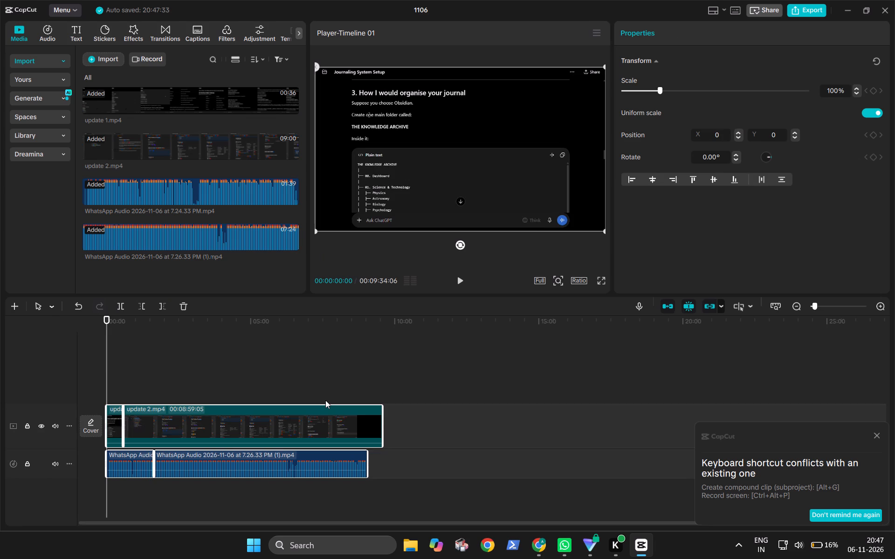
Play the first seconds of the timeline to preview the video and audio, pausing at about 9 seconds.
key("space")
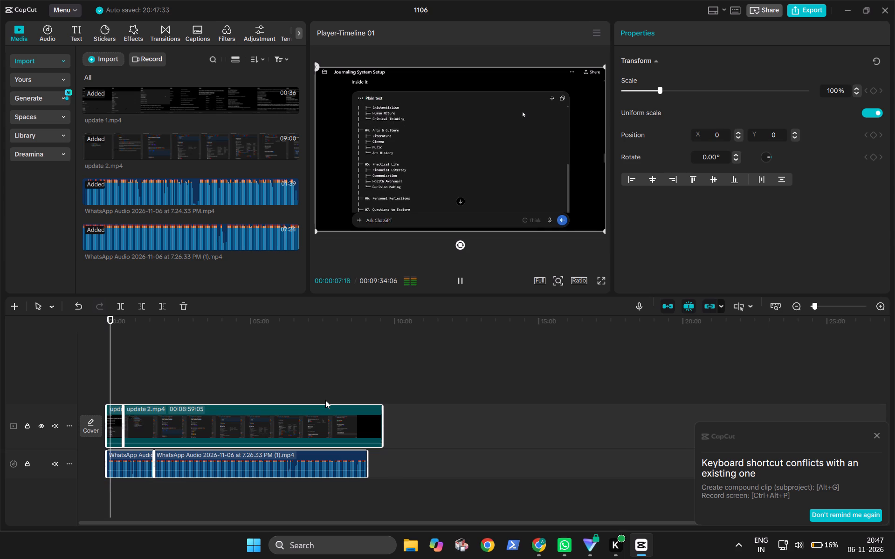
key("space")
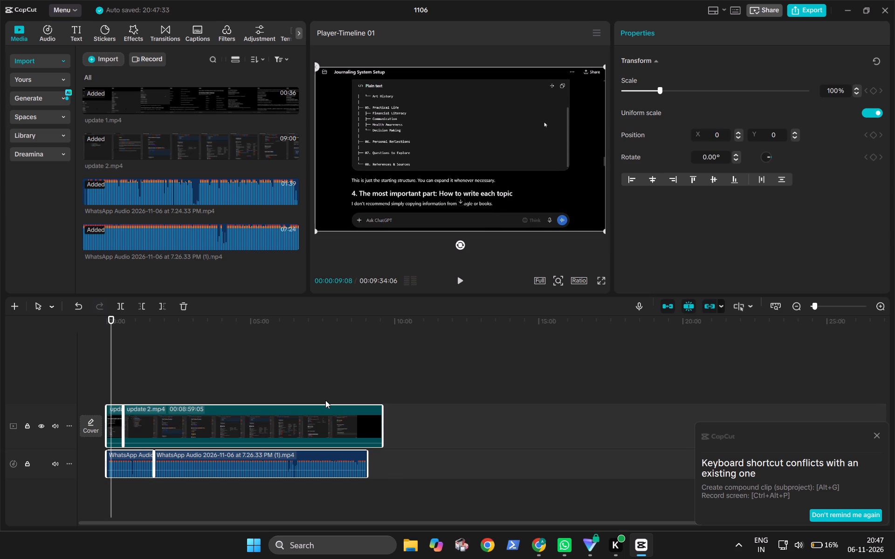
Open the aspect ratio choices for the project's video preview.
left_click(580, 281)
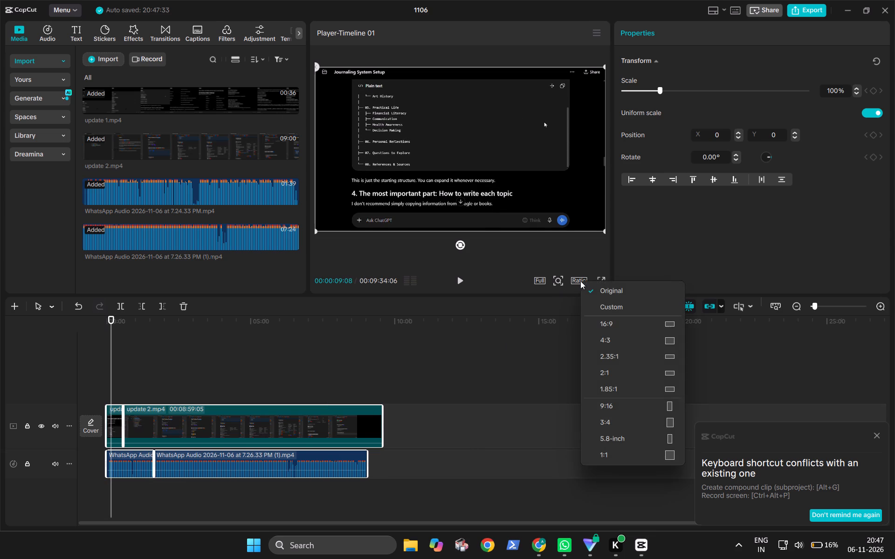
Set the CapCut project's aspect ratio to 16:9 and briefly preview the video.
left_click(615, 321)
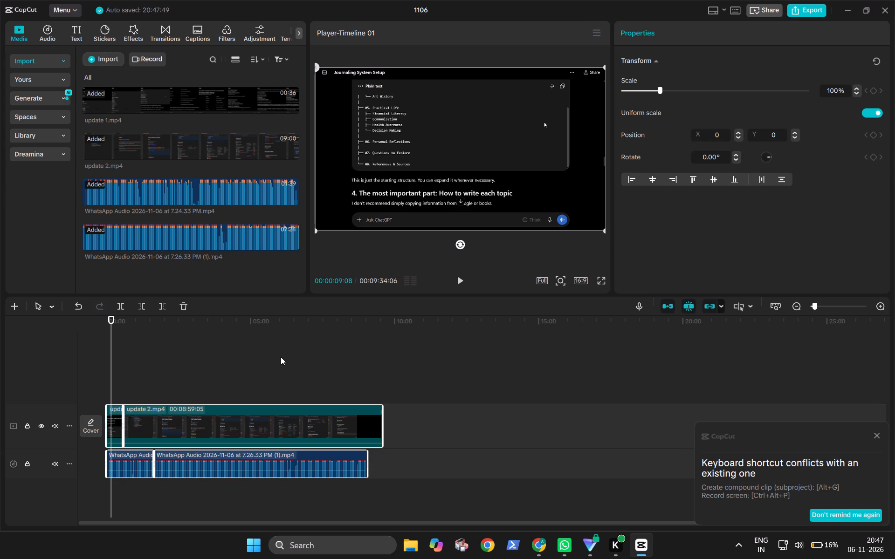
key("space")
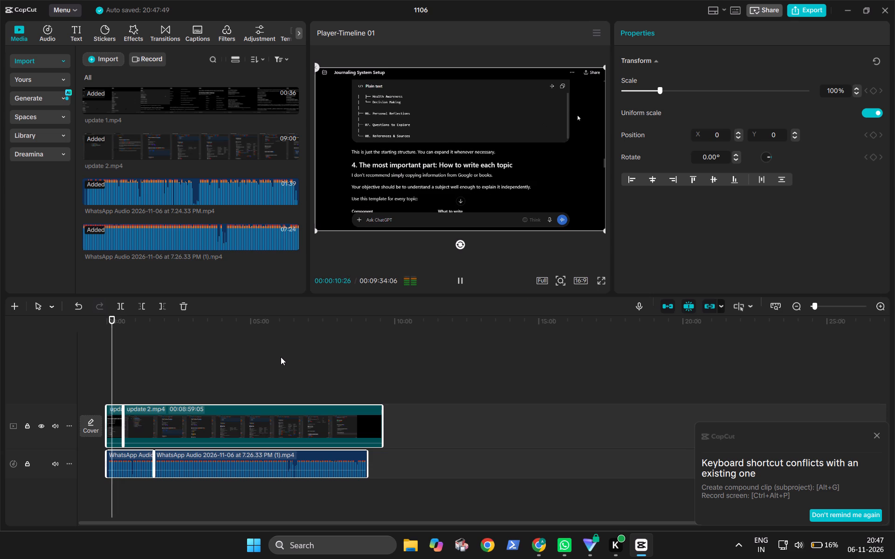
key("space")
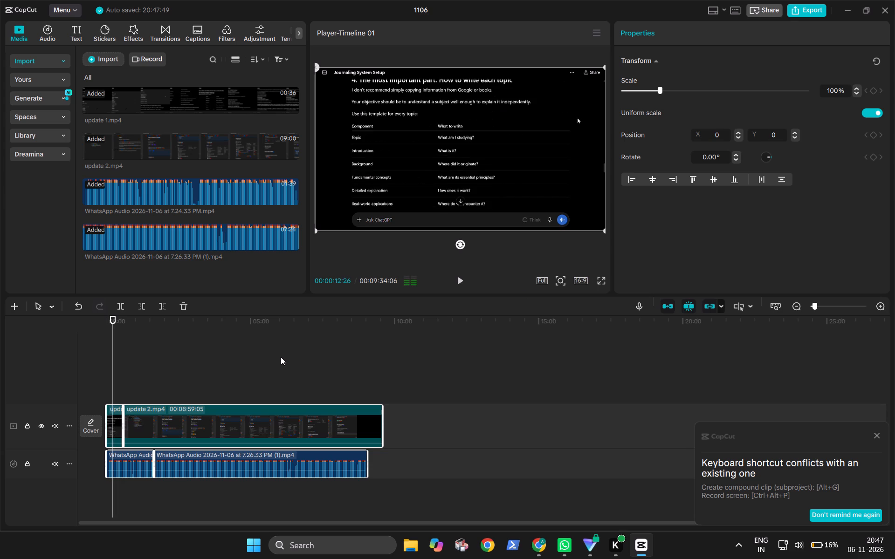
Apply Reduce noise to both WhatsApp audio clips on the timeline, the longer second clip first.
left_click(212, 492)
left_click_drag(212, 492, 152, 465)
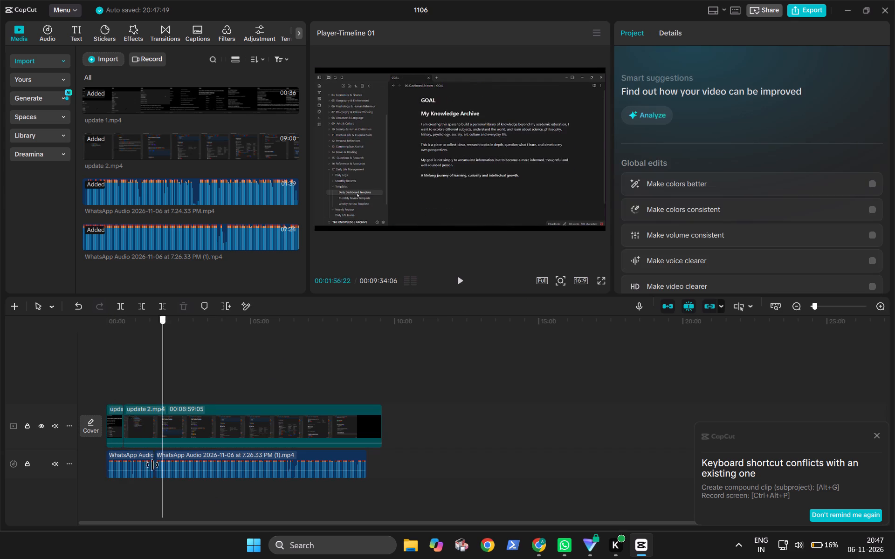
left_click_drag(152, 465, 139, 463)
left_click(204, 463)
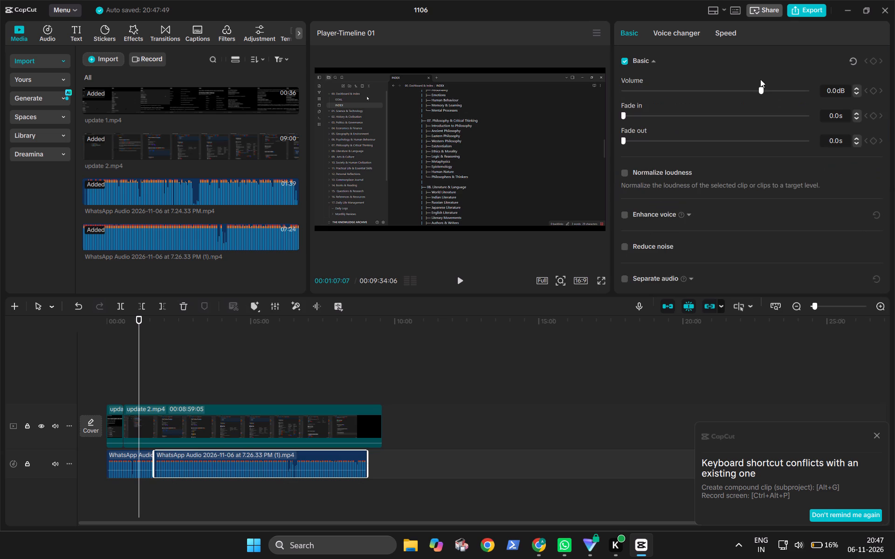
scroll(699, 148, "down", 1)
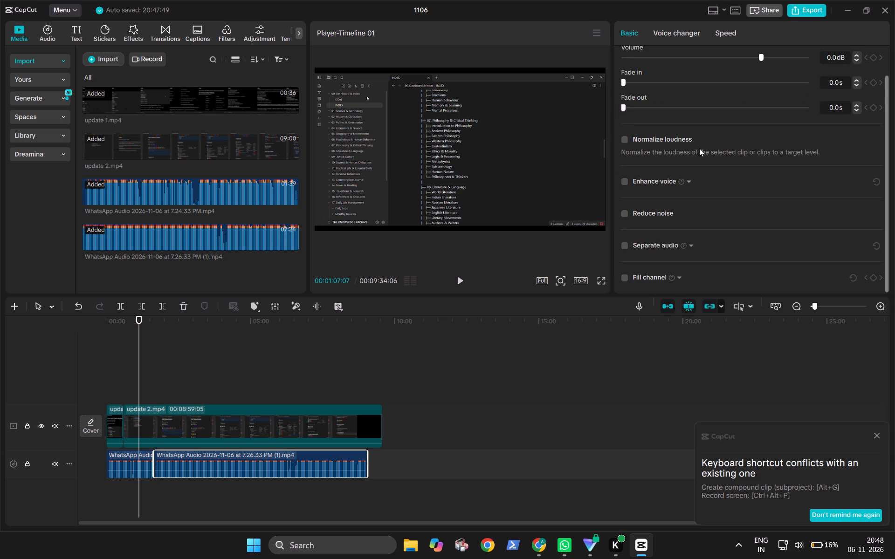
left_click(625, 210)
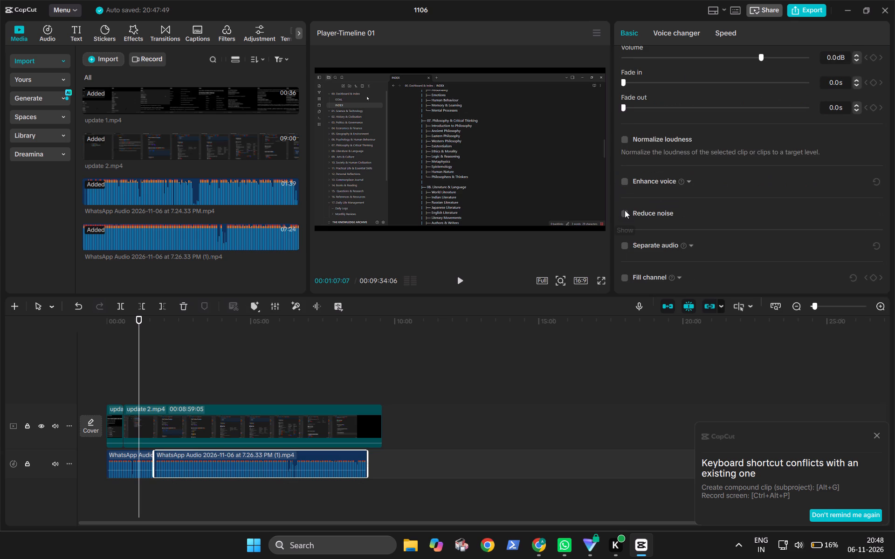
left_click(626, 211)
left_click(134, 463)
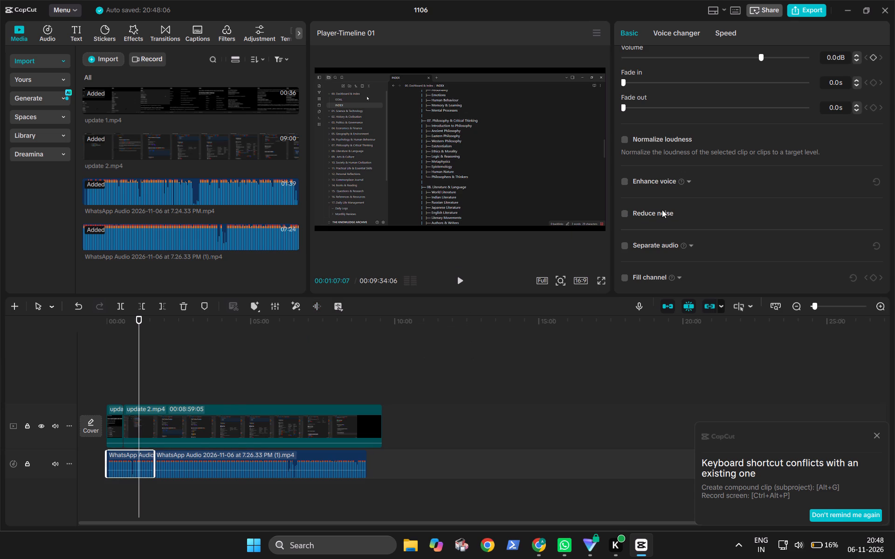
left_click(622, 213)
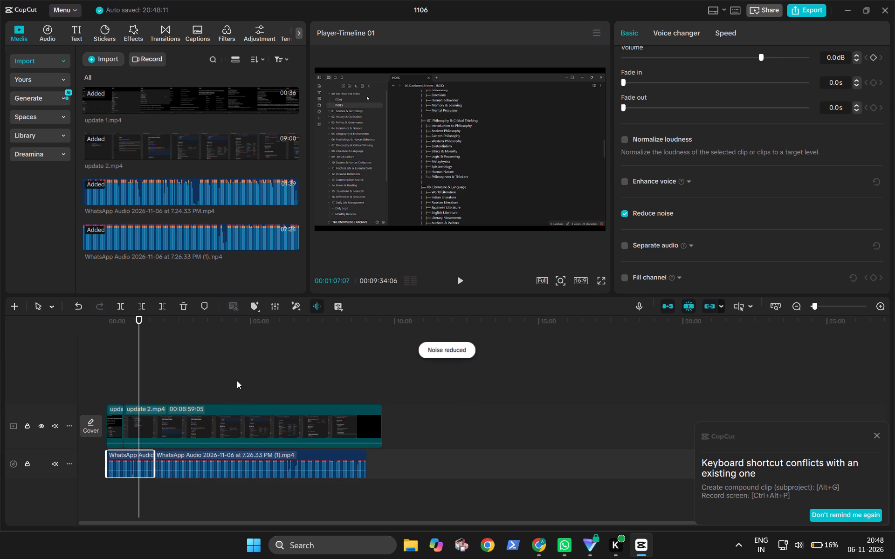
Listen to the noise-reduced audio from the timeline start and turn on Enhance voice for the first WhatsApp audio clip.
left_click_drag(140, 354, 0, 336)
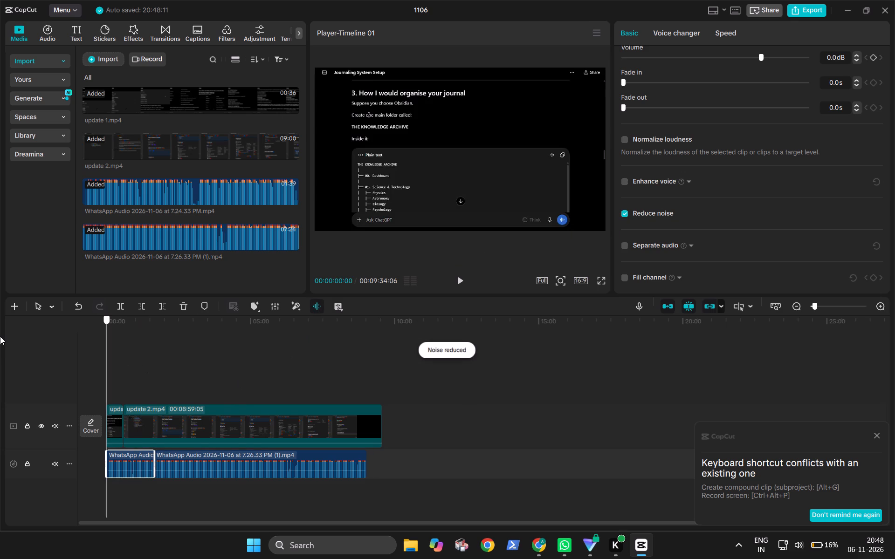
key("space")
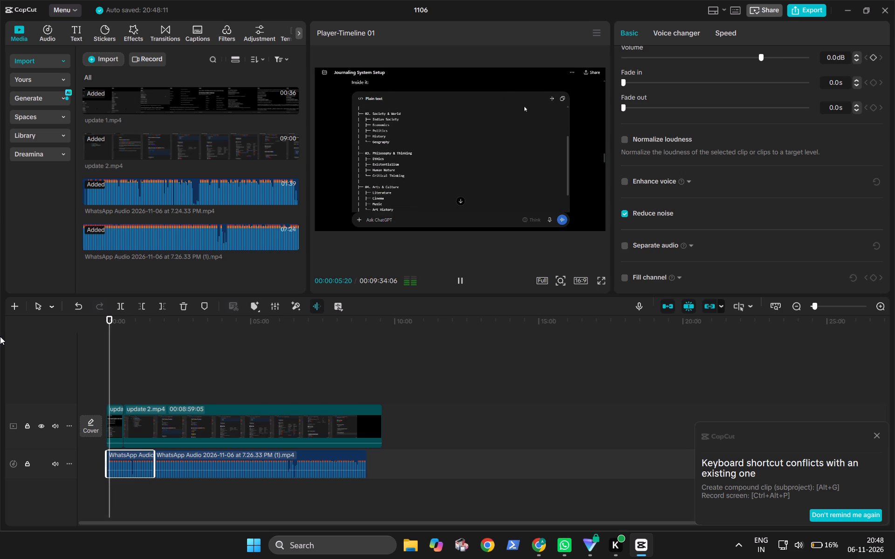
left_click(626, 181)
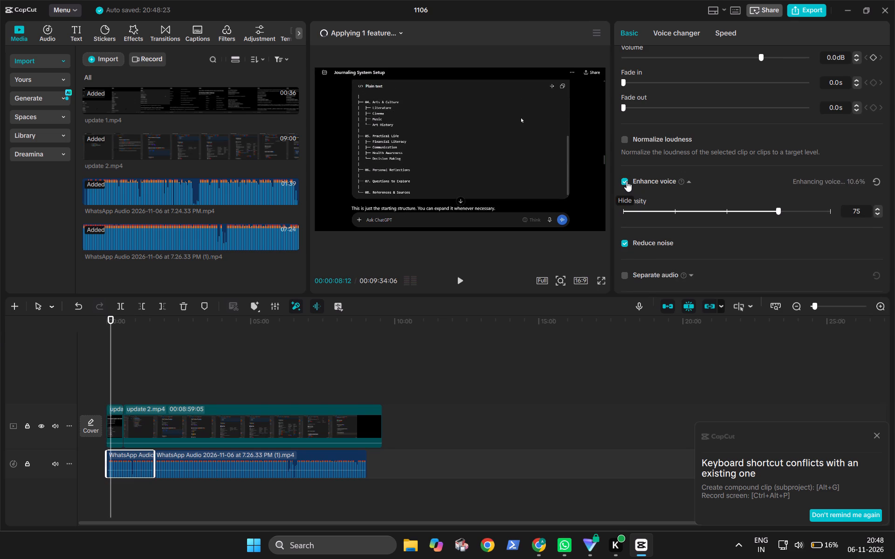
Play the opening of the timeline again from the start to check the first clip's audio while voice enhancement processes.
key("space")
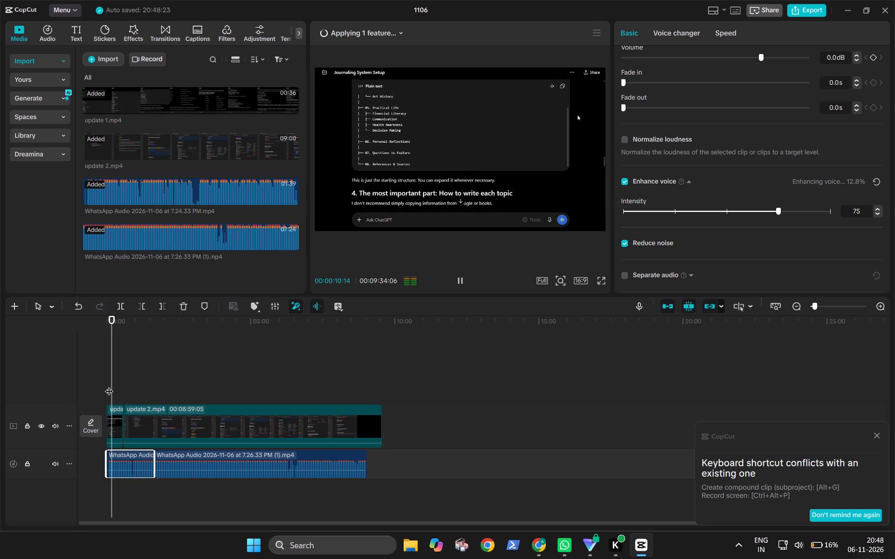
key("space")
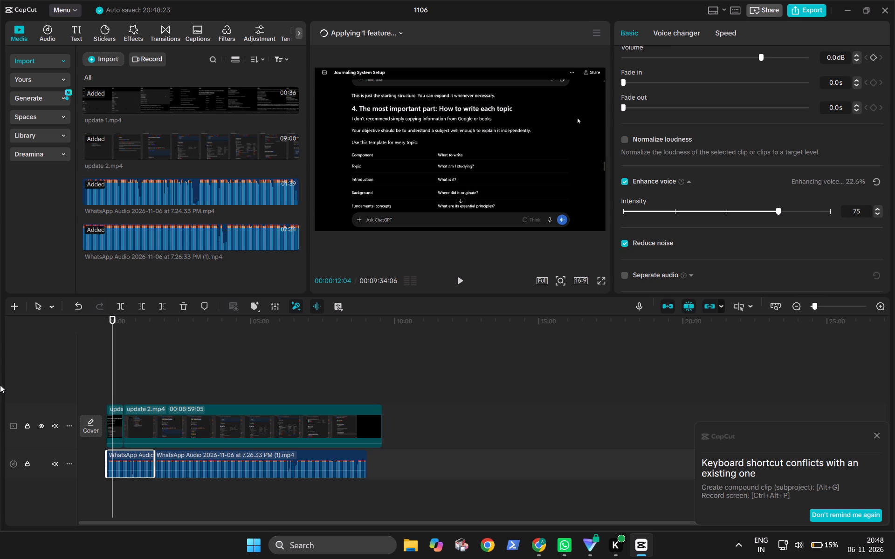
left_click_drag(113, 375, 51, 357)
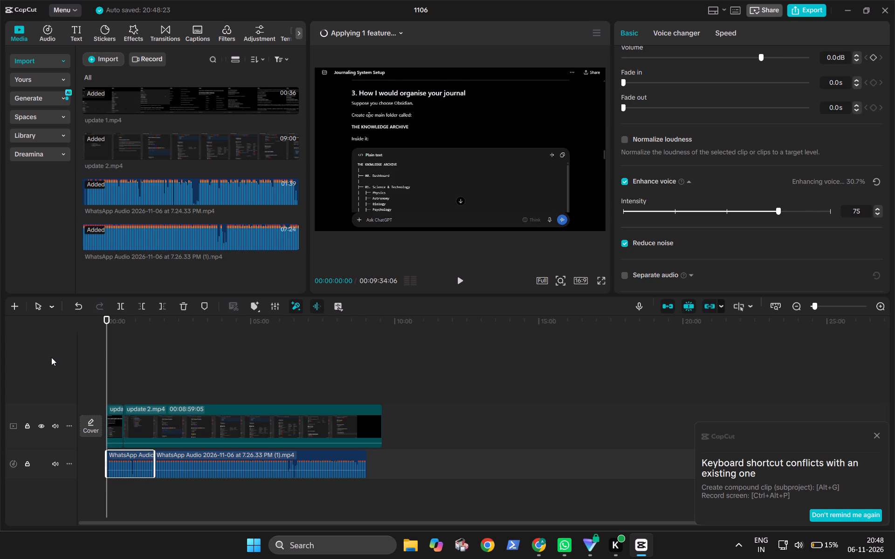
key("space")
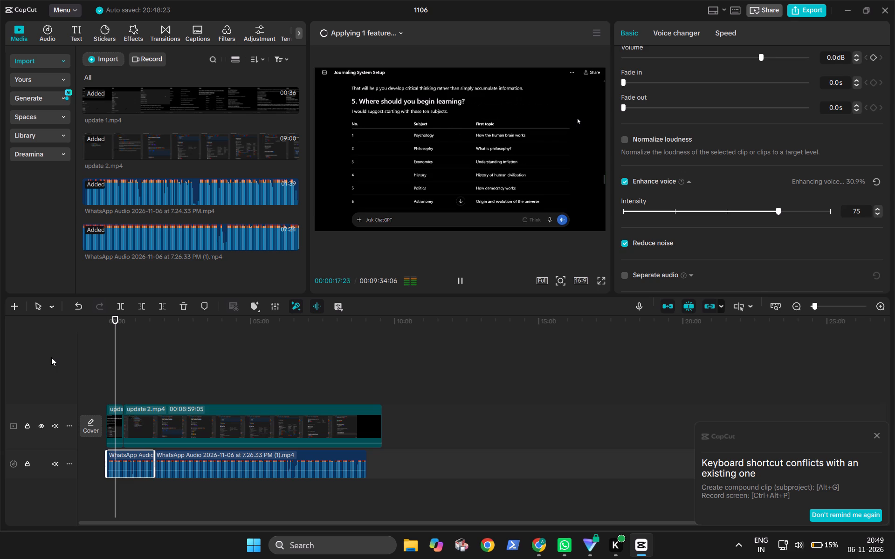
key("space")
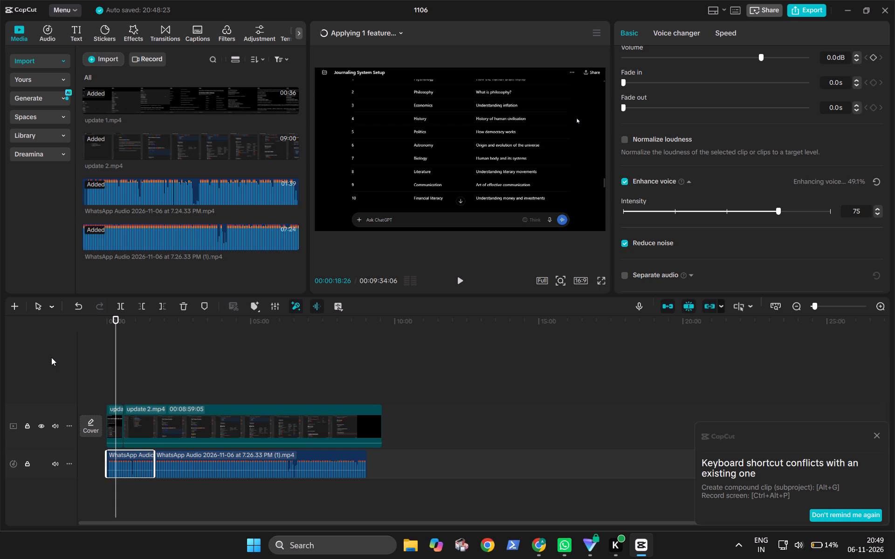
key("space")
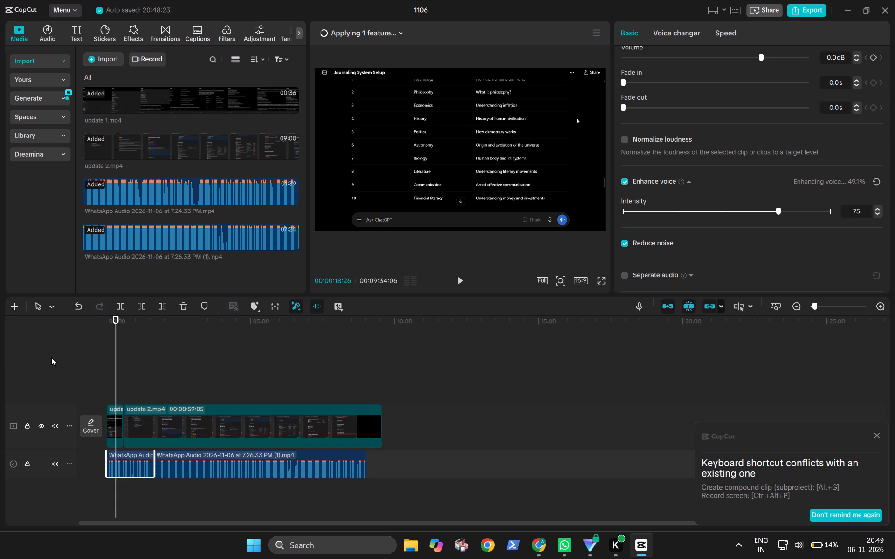
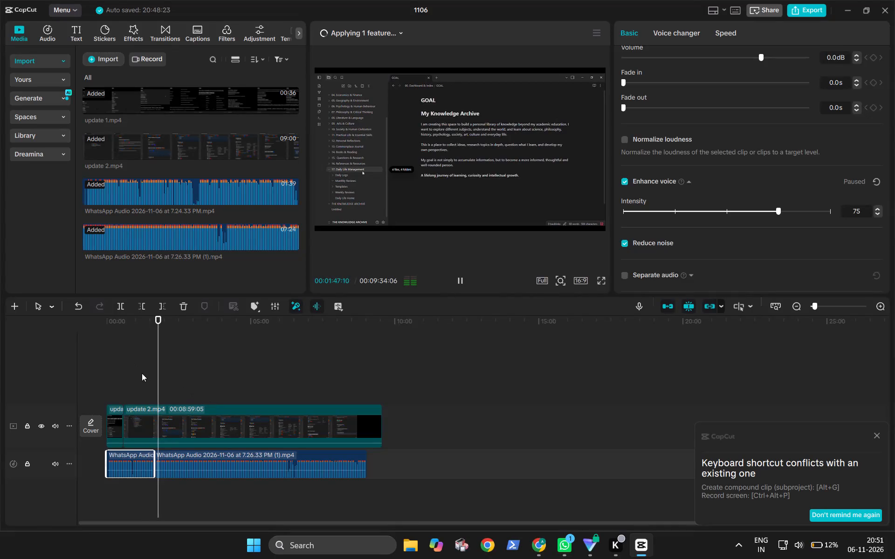
Stop playback and turn on Enhance voice for the longer second WhatsApp audio clip, checking the first clip's enhancement progress before and after.
left_click(142, 373)
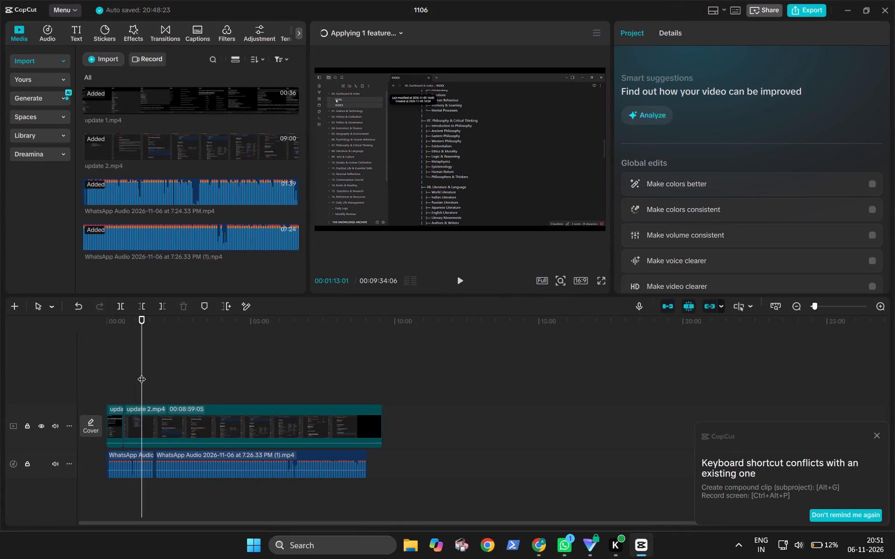
left_click(140, 459)
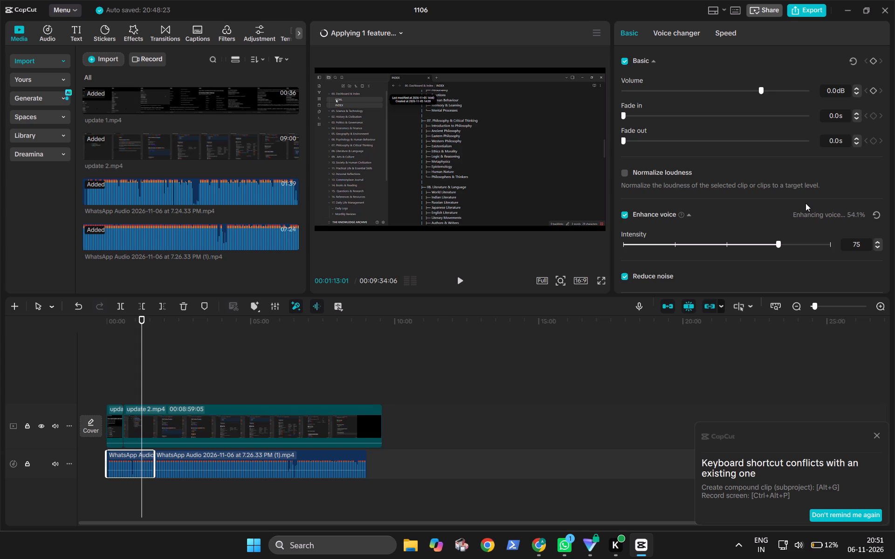
left_click(310, 463)
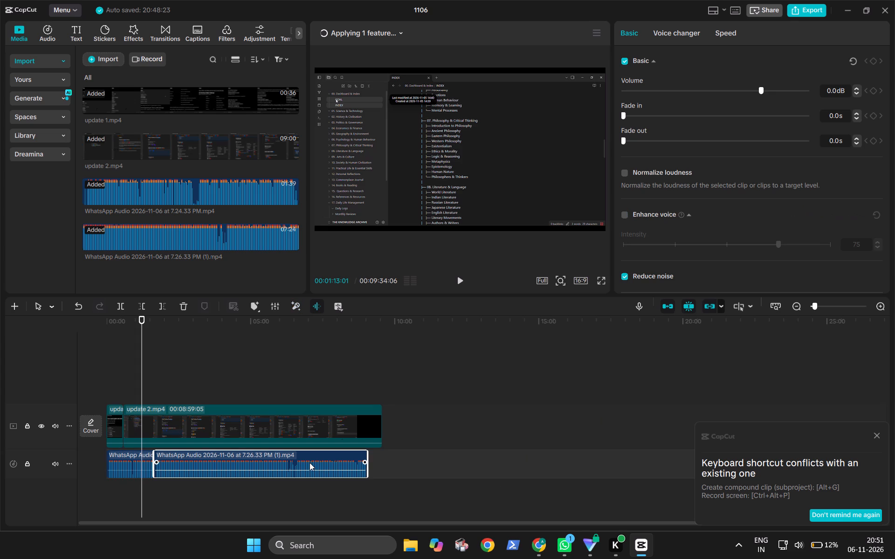
left_click(624, 213)
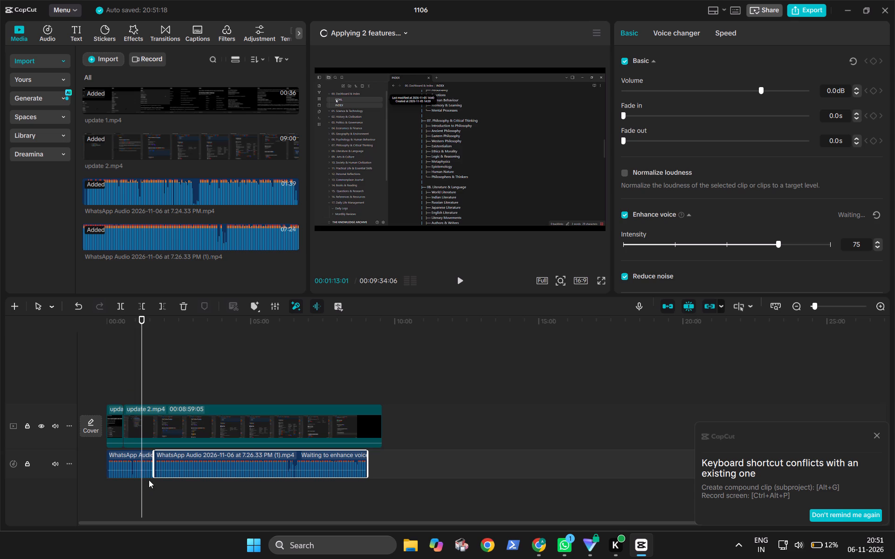
left_click(131, 465)
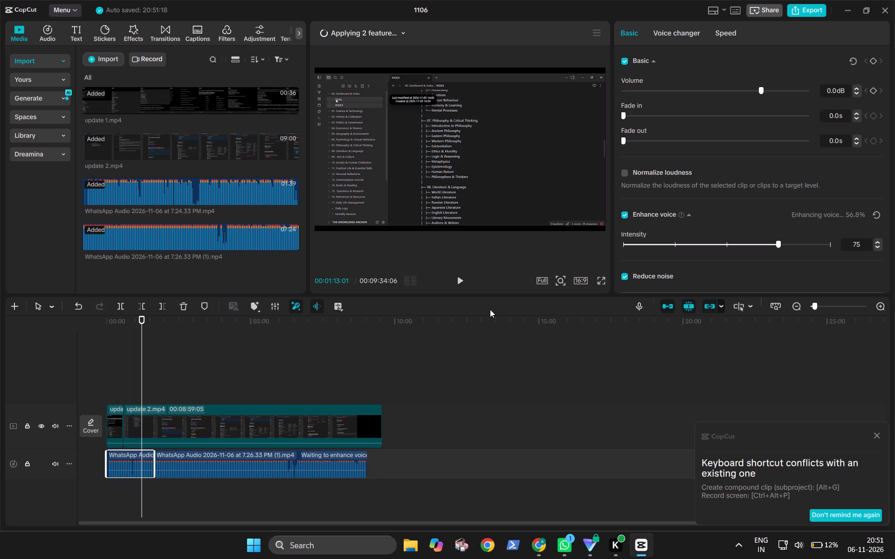
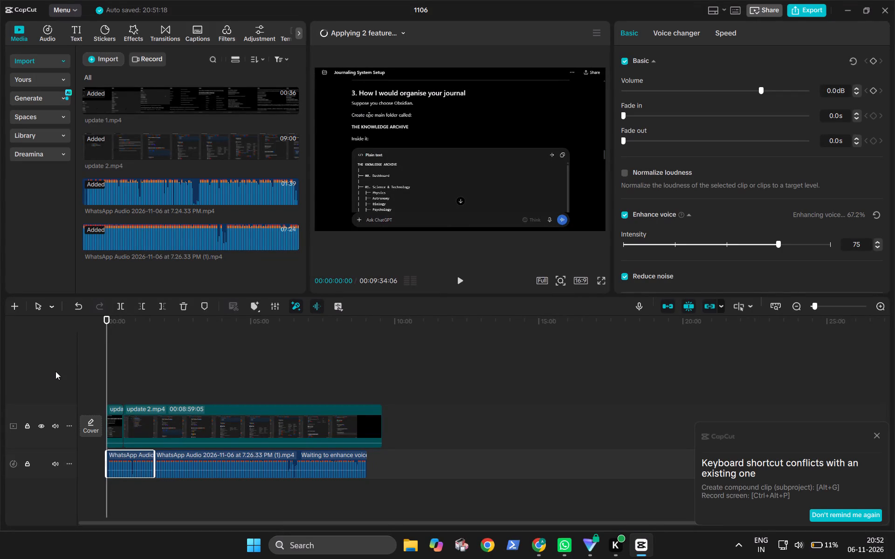
Play the timeline from the start and stop at about 36 seconds to preview the edit.
key("space")
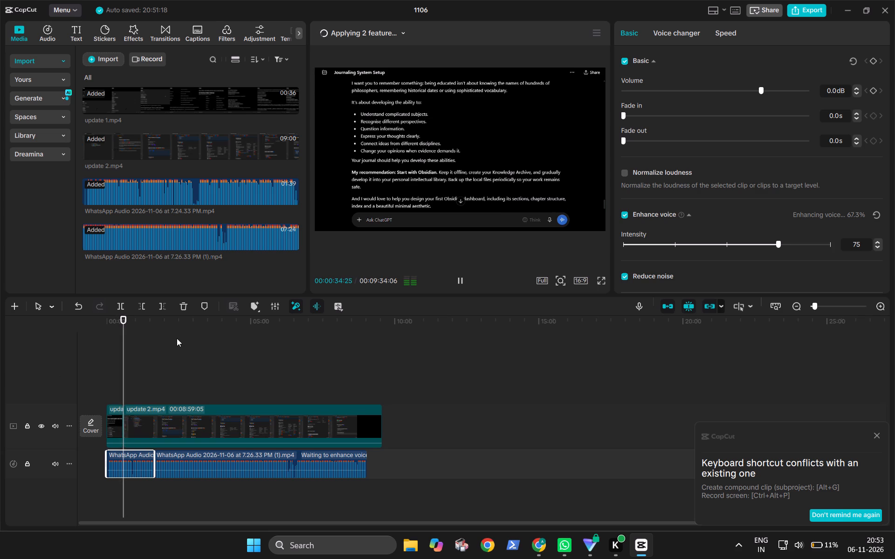
key("space")
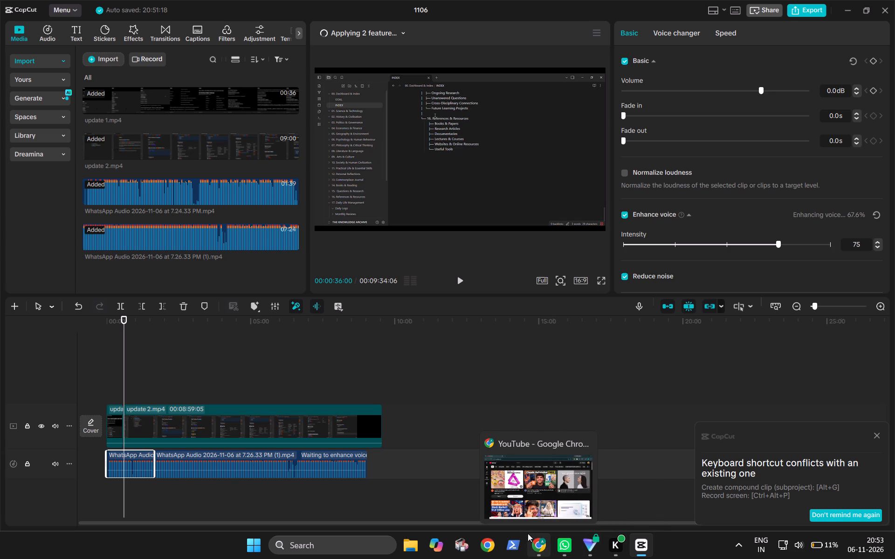
Switch to Chrome and search Google in a new tab for "interesting background gameplays", showing only video results.
left_click(543, 541)
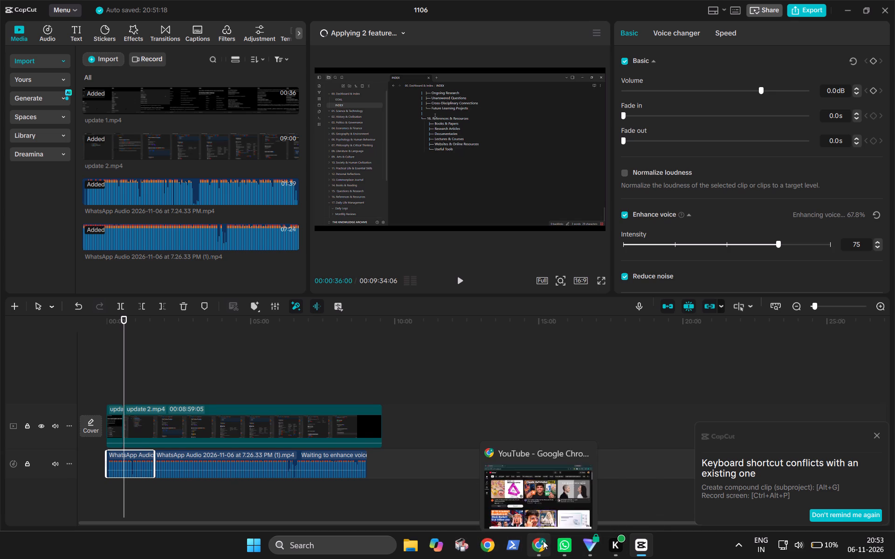
left_click(173, 9)
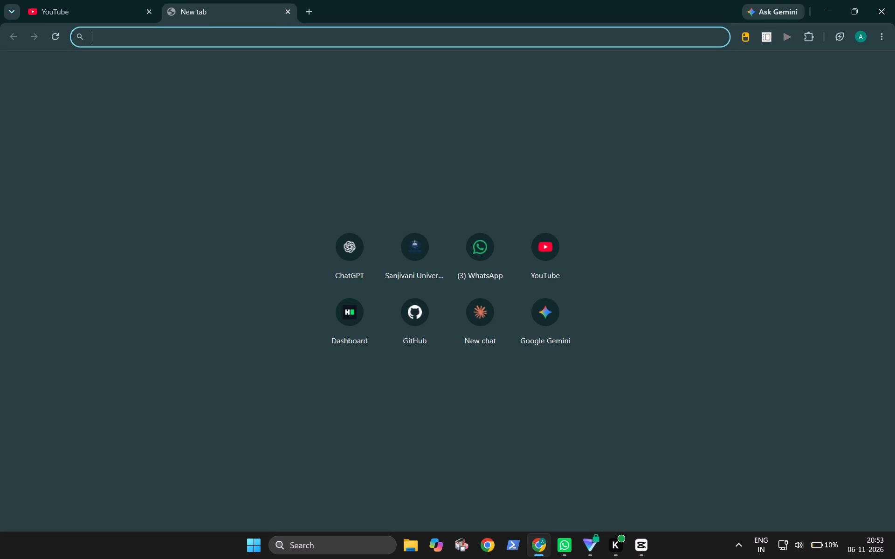
type("interesting background gamepla")
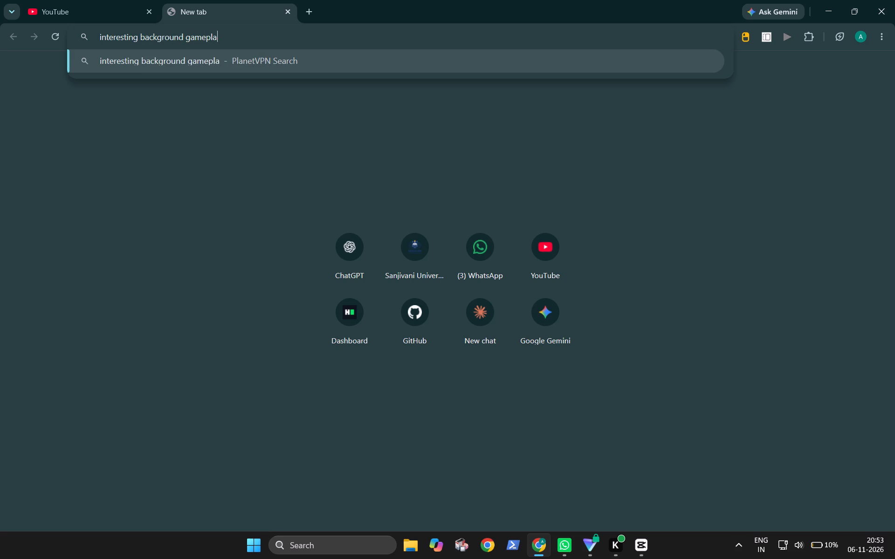
type("ys")
key("Return")
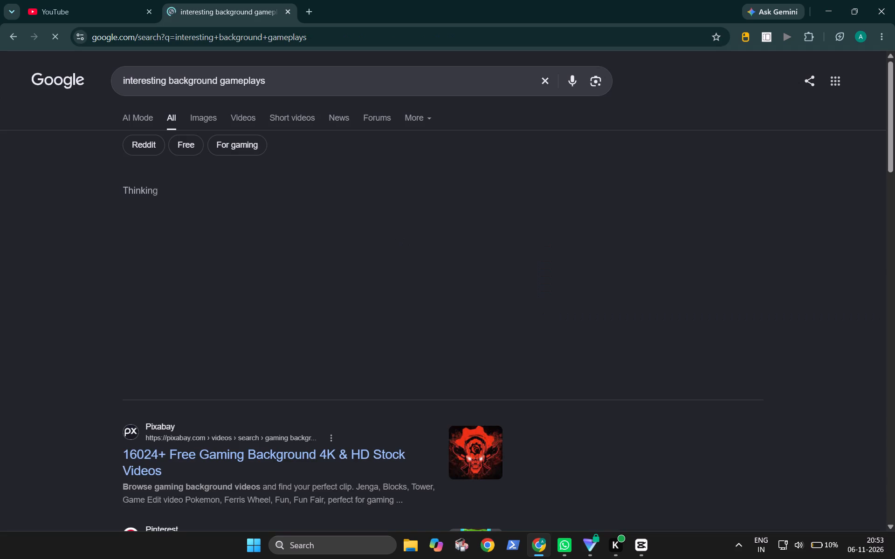
left_click(239, 116)
Look through the Google video results for gameplay footage suitable as a background.
scroll(295, 196, "down", 1)
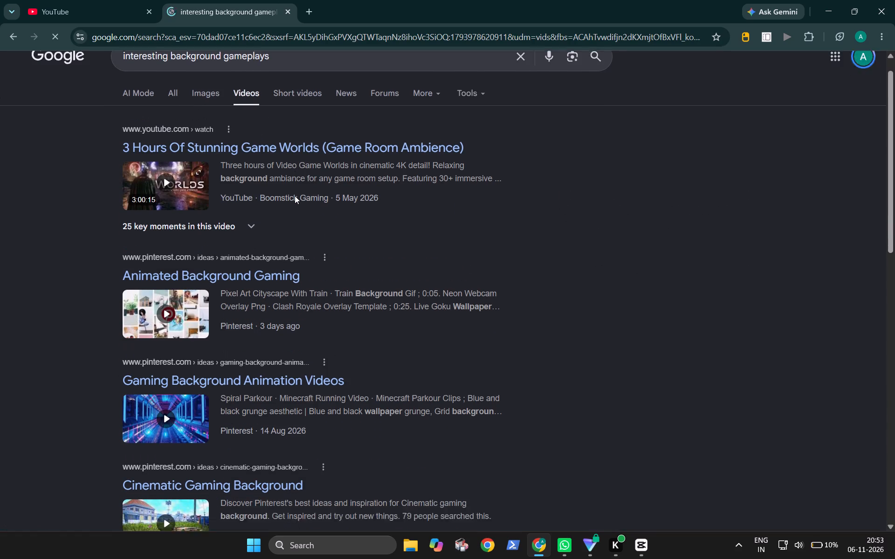
scroll(295, 196, "down", 2)
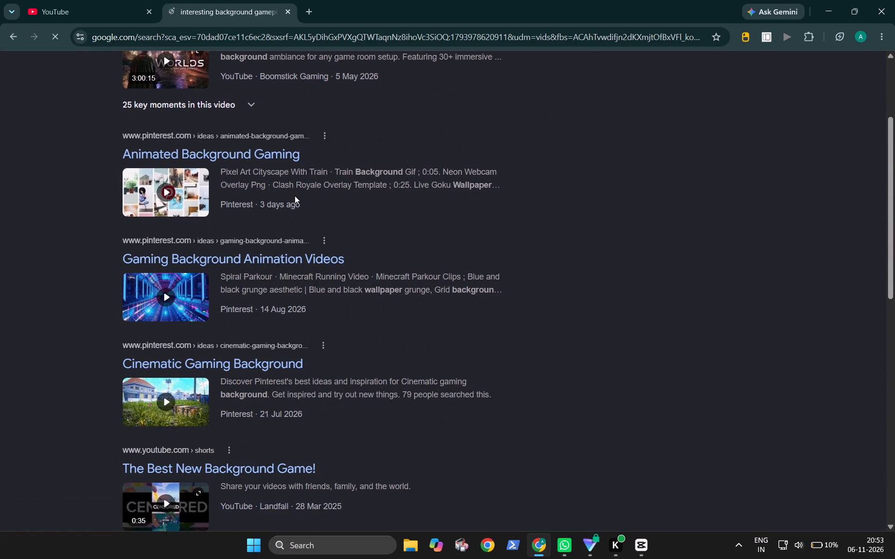
scroll(295, 196, "down", 5)
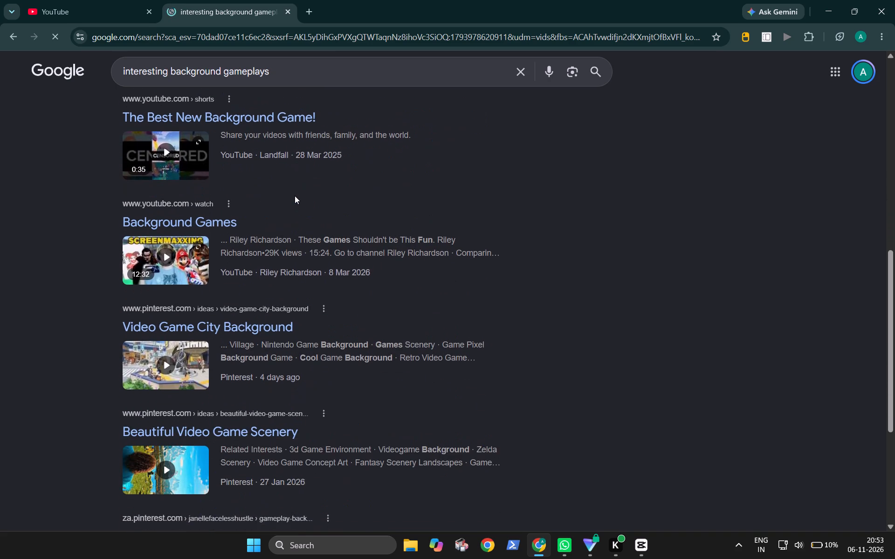
scroll(295, 196, "down", 5)
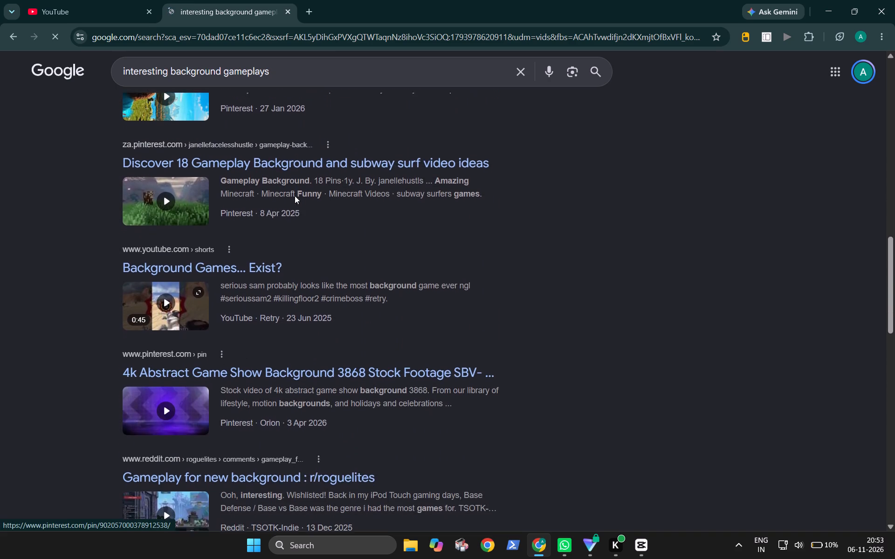
scroll(295, 196, "down", 4)
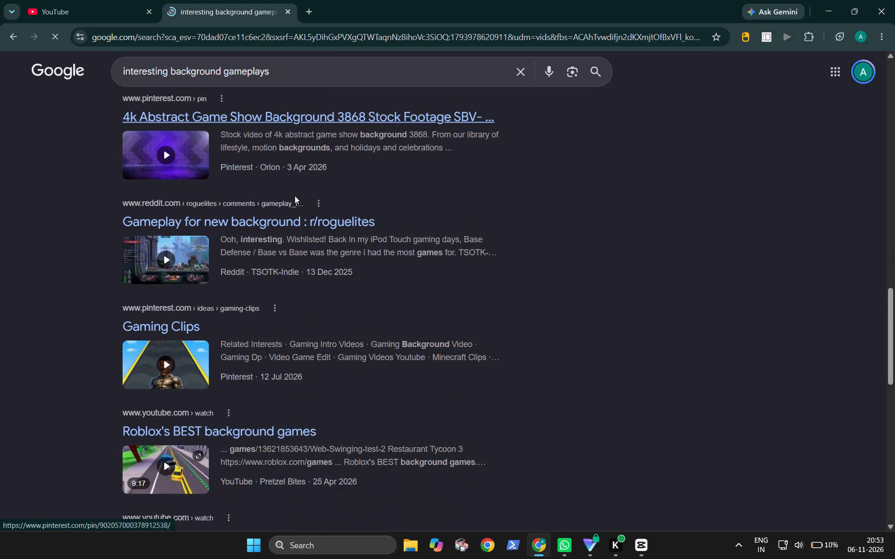
scroll(295, 196, "down", 12)
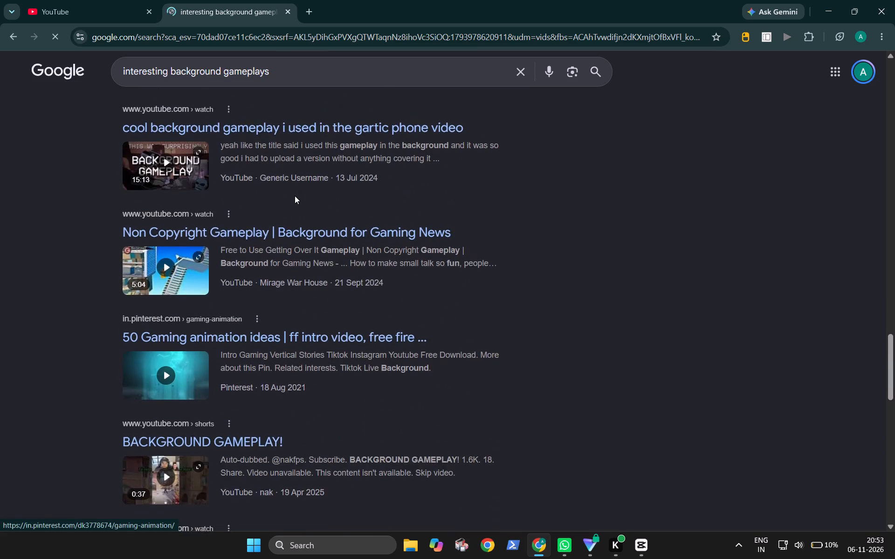
scroll(295, 196, "up", 9)
Switch to the YouTube tab and search for "background gameplay no copyright".
left_click(79, 0)
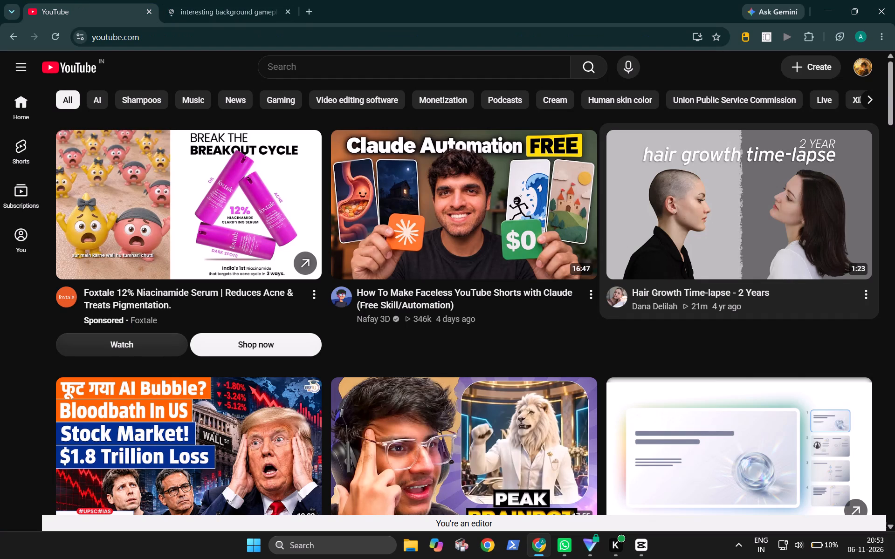
left_click(392, 73)
type("background gamepla")
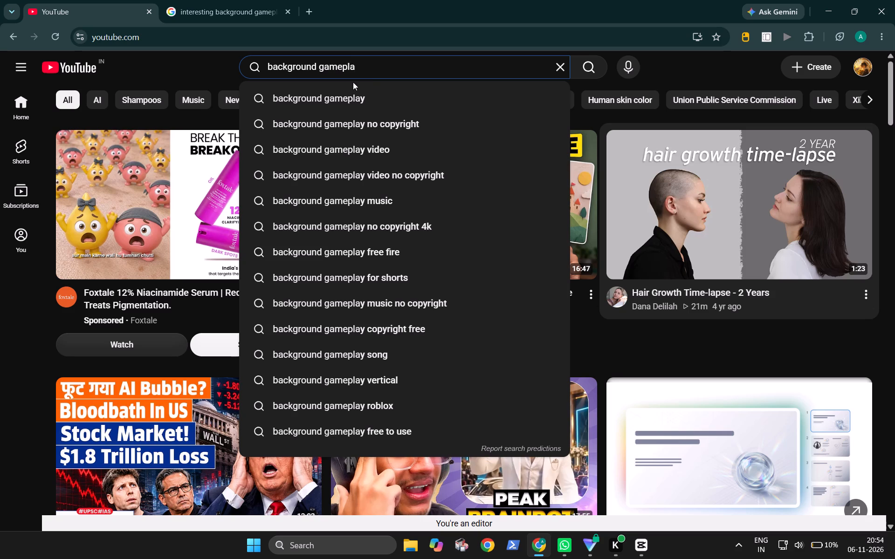
left_click(337, 125)
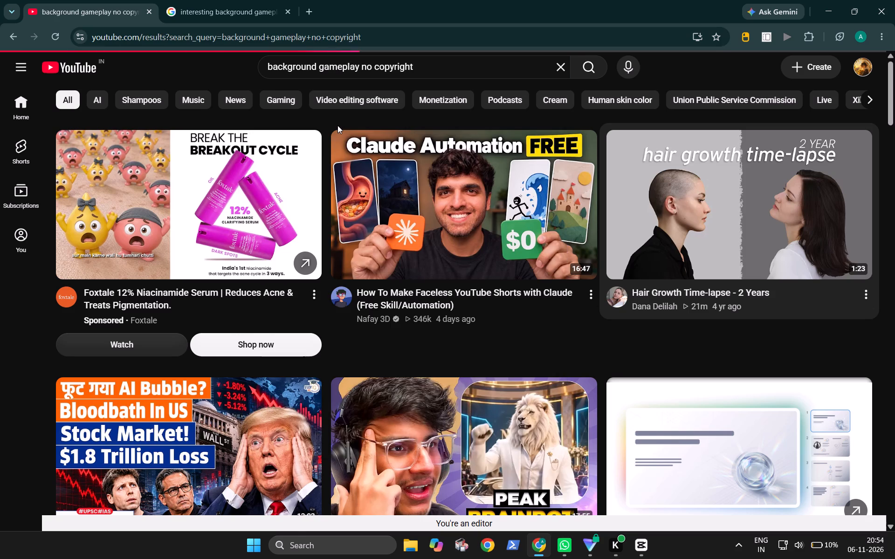
Browse the YouTube results and open the video "Cluster Truck Gameplay #1 (Free No Copyright Gameplay)".
scroll(308, 273, "down", 2)
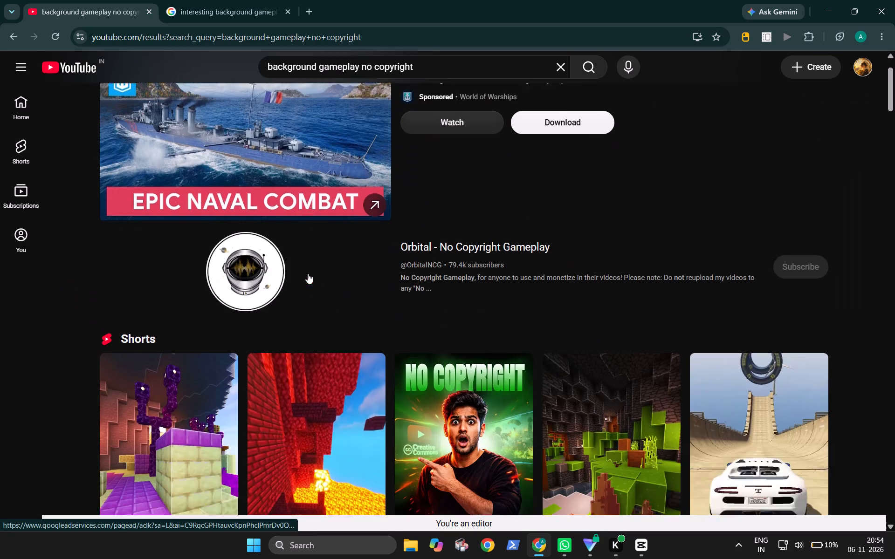
scroll(308, 273, "down", 7)
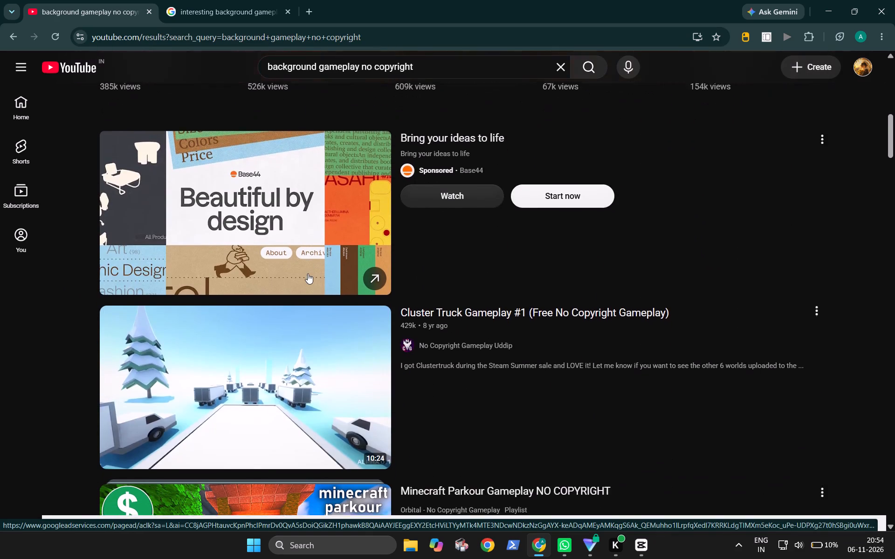
scroll(308, 273, "down", 1)
left_click(331, 295)
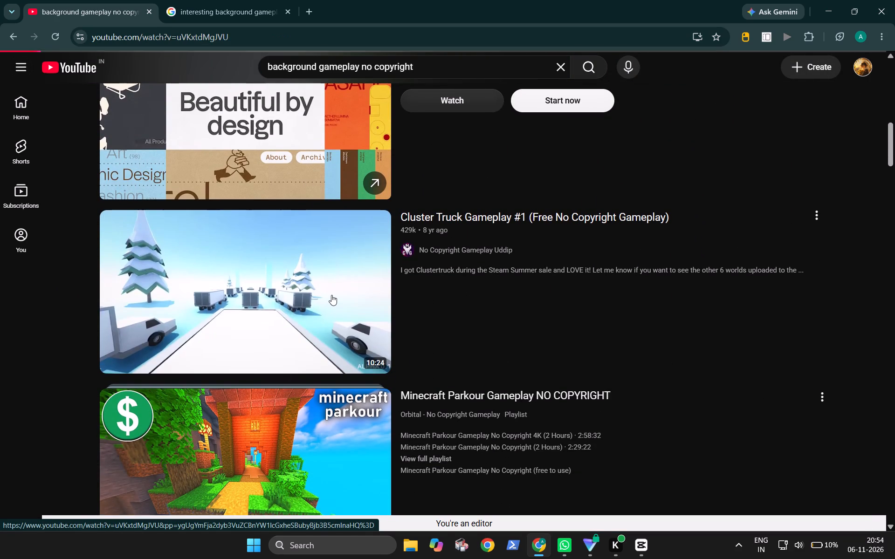
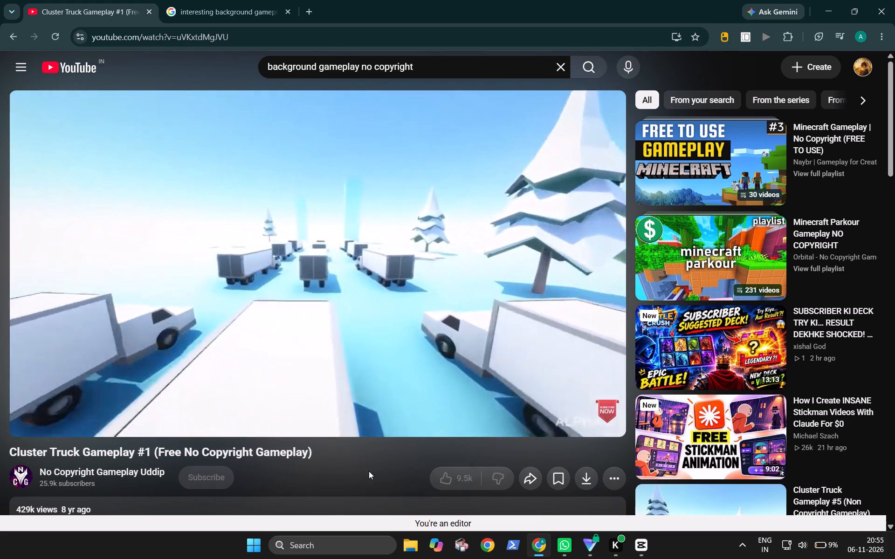
Copy the share link of the Cluster Truck Gameplay #1 video.
left_click(609, 482)
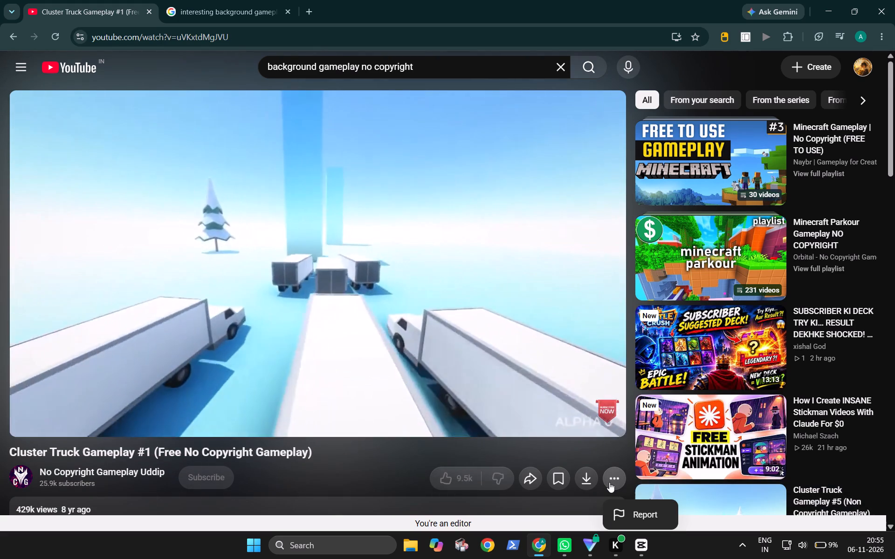
scroll(461, 391, "down", 1)
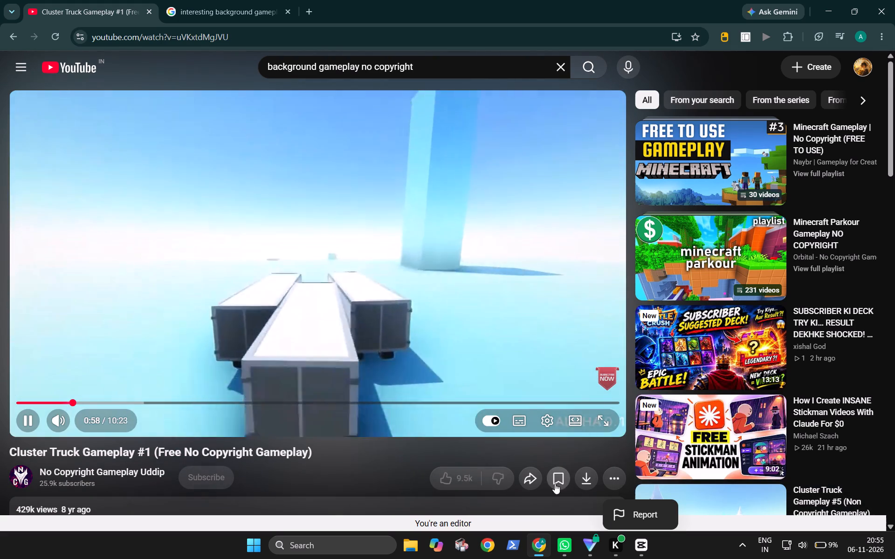
left_click(530, 480)
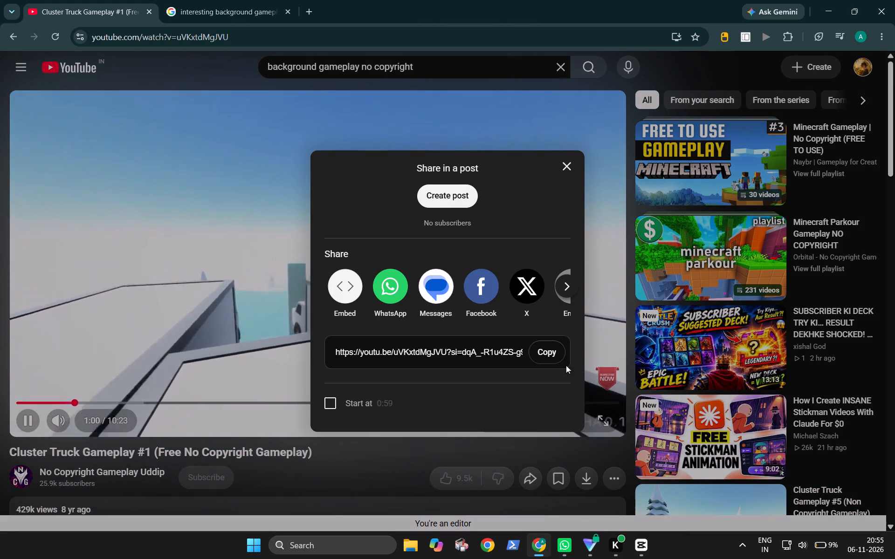
left_click(550, 350)
Search for "yt video downloader" in a new tab.
left_click(313, 10)
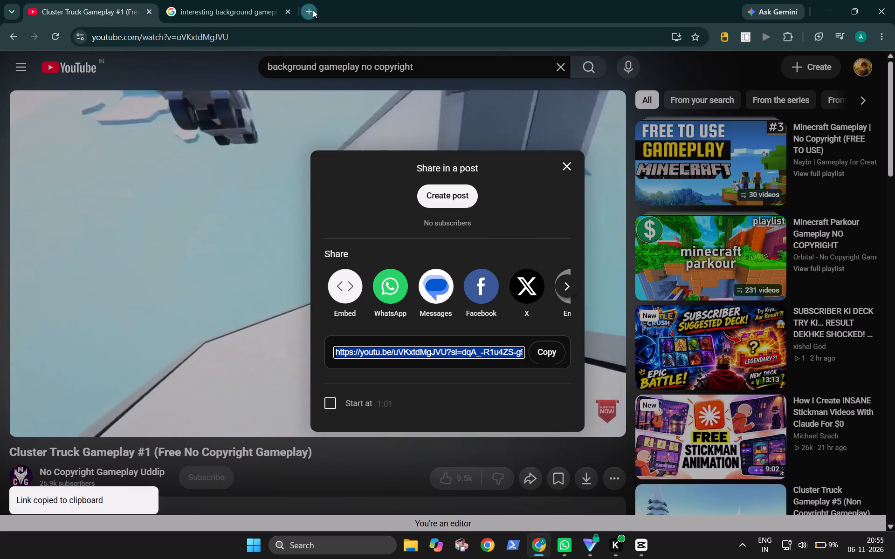
type("yt")
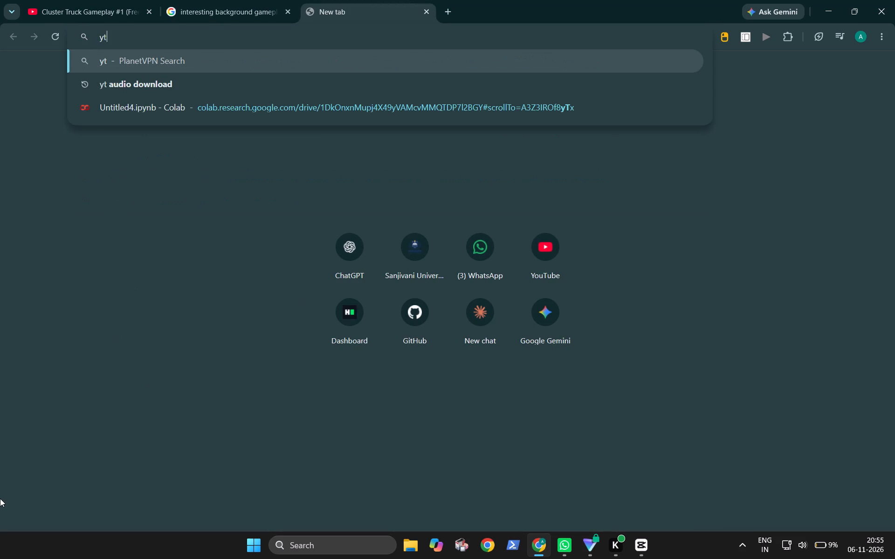
key("space")
type("video")
key("space")
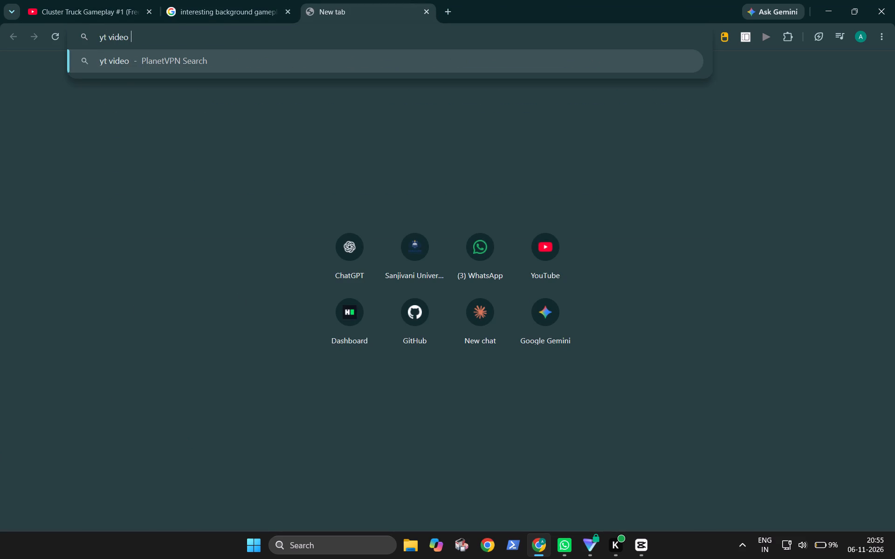
type("downloader")
key("Return")
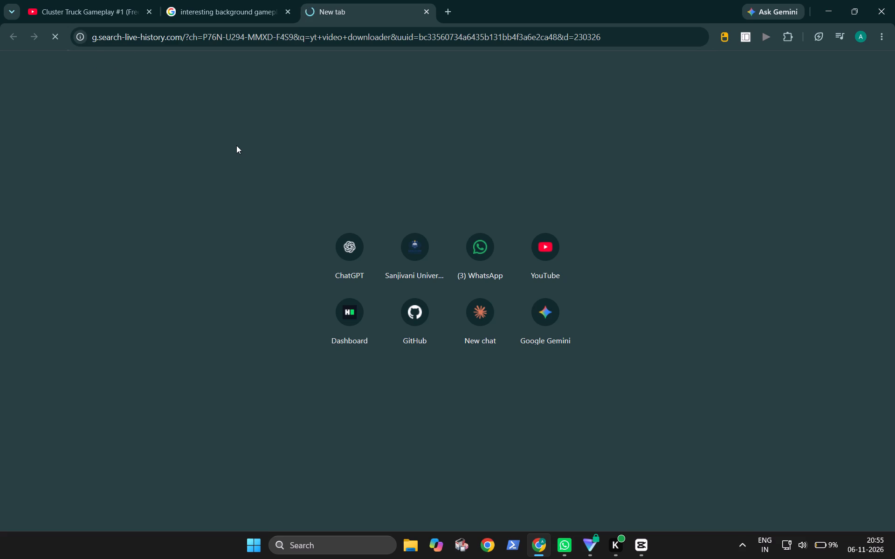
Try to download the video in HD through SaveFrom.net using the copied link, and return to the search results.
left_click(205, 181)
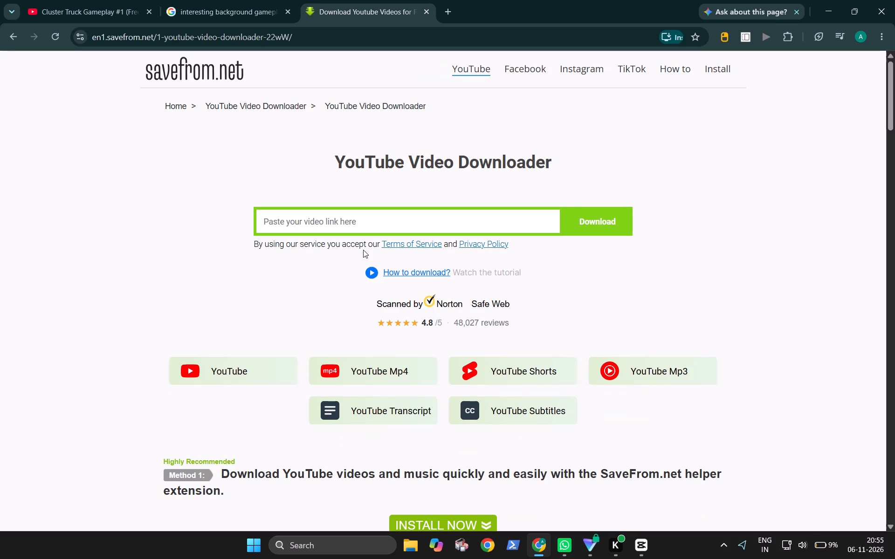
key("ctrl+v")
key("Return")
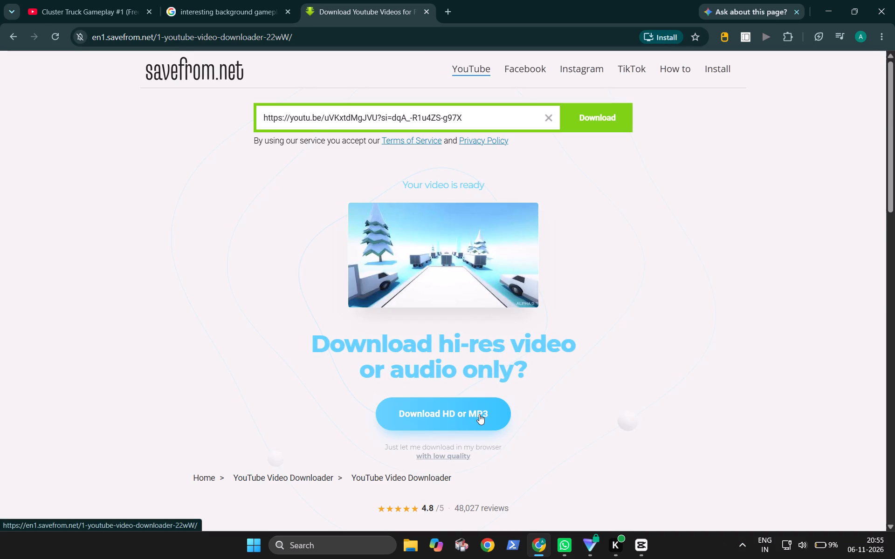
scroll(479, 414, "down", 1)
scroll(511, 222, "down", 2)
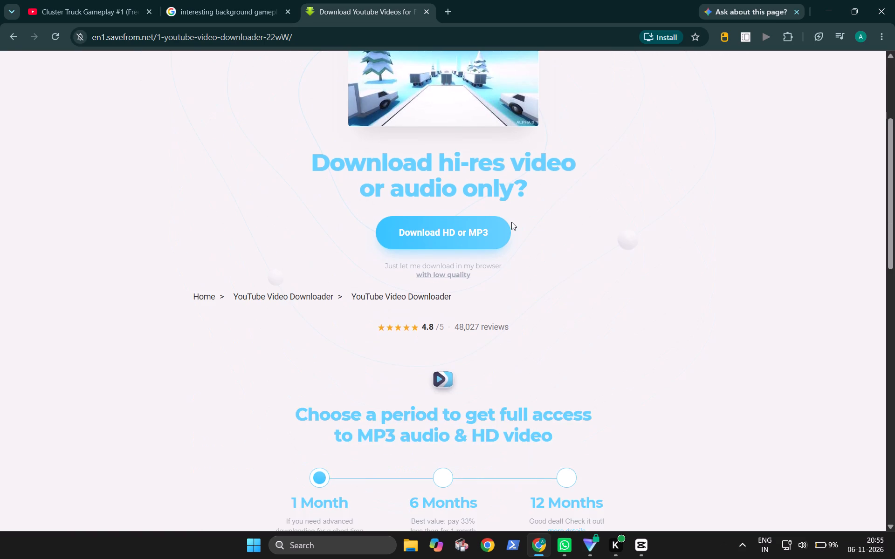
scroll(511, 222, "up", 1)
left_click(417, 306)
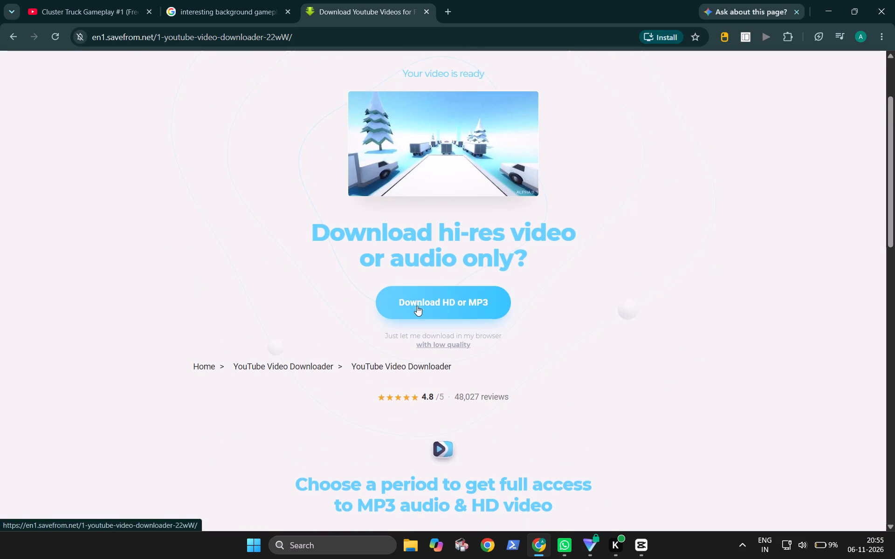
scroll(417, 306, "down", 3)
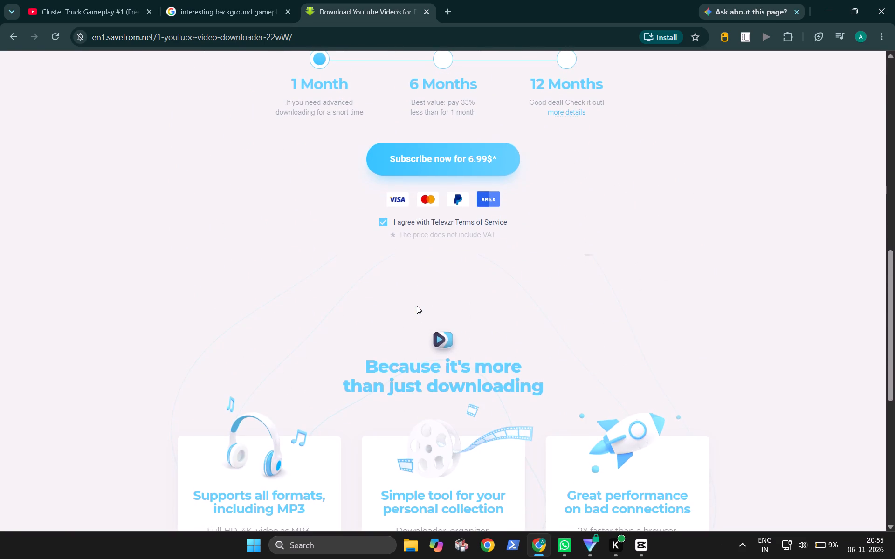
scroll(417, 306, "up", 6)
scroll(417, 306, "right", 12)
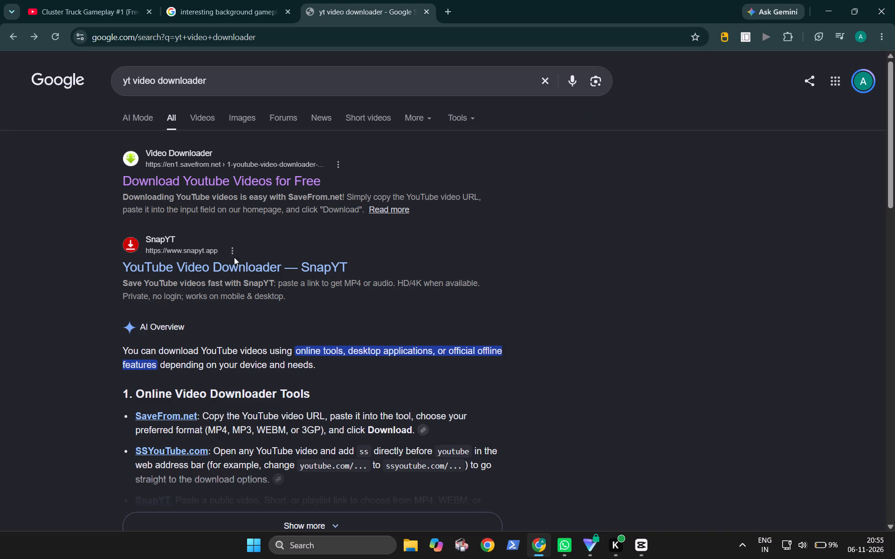
Open the SnapYT downloader from the search results and submit the copied Cluster Truck video link.
left_click(228, 267)
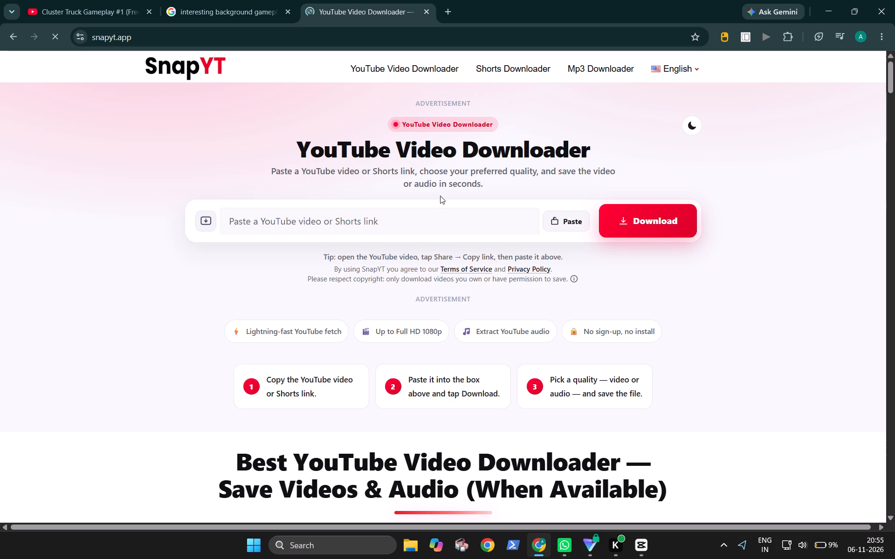
left_click(444, 219)
key("ctrl+v")
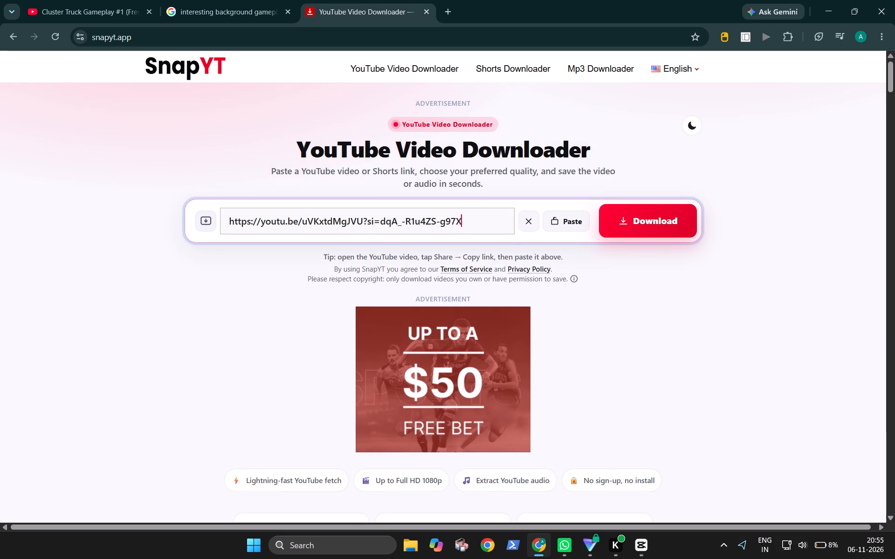
key("Return")
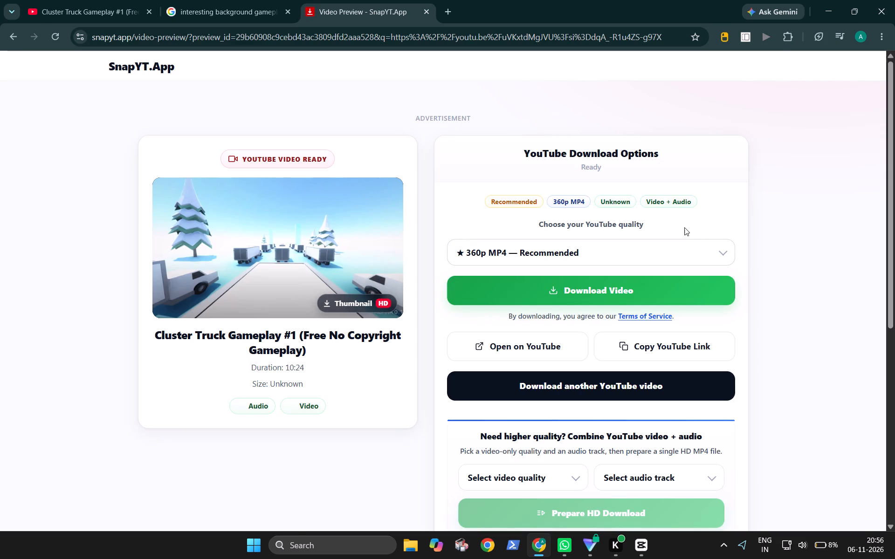
Choose the 1080p60 MP4 quality and start downloading the video without audio, returning to the SnapYT tab from the advertising tab.
scroll(639, 246, "down", 1)
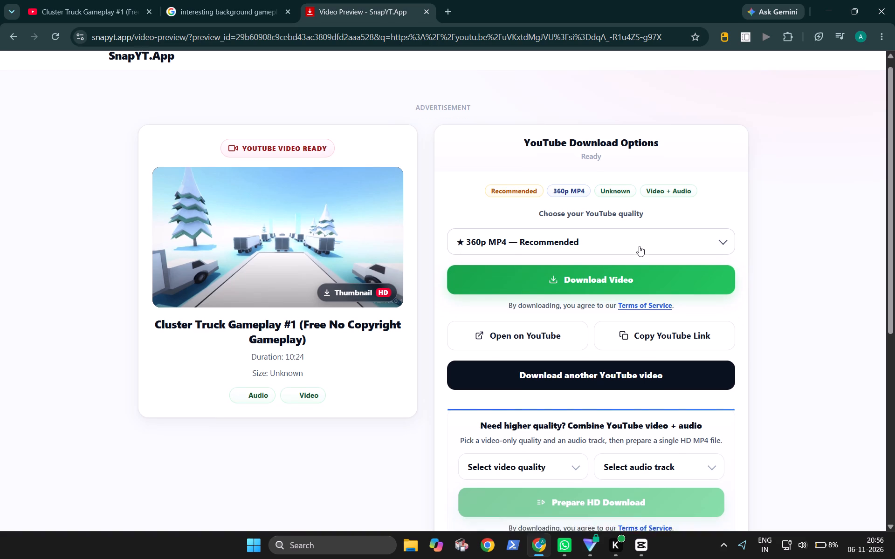
scroll(639, 246, "down", 1)
left_click(636, 234)
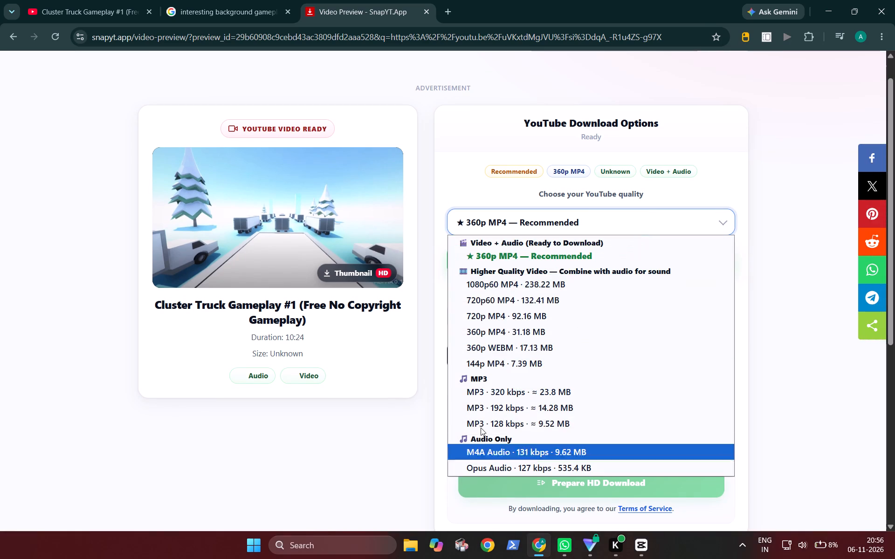
left_click(477, 289)
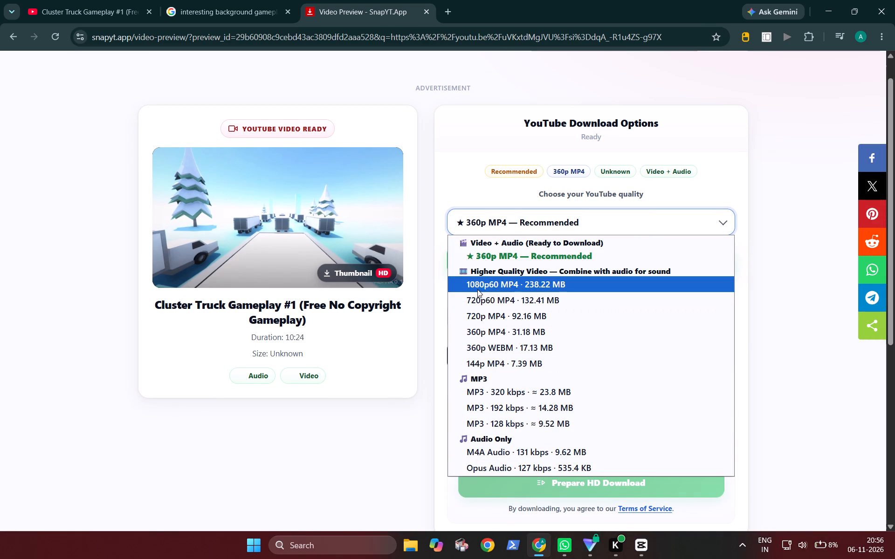
left_click(537, 331)
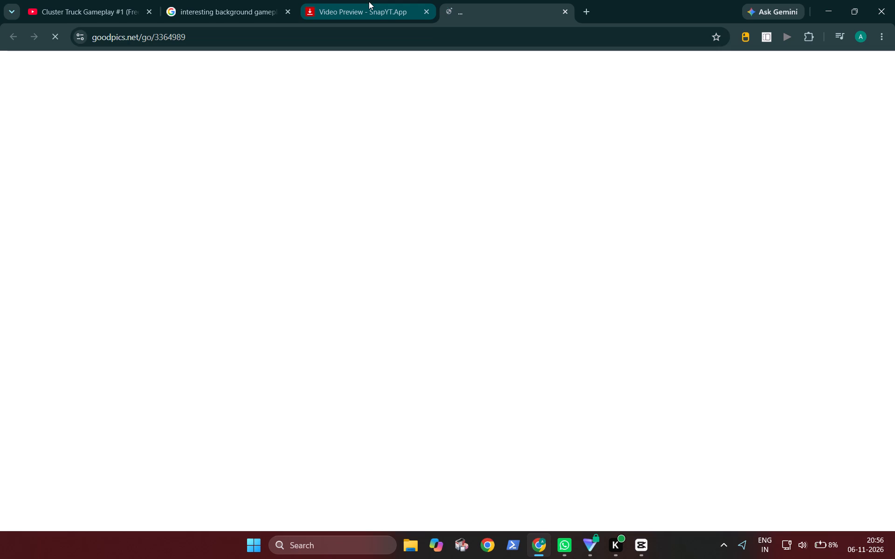
left_click(369, 1)
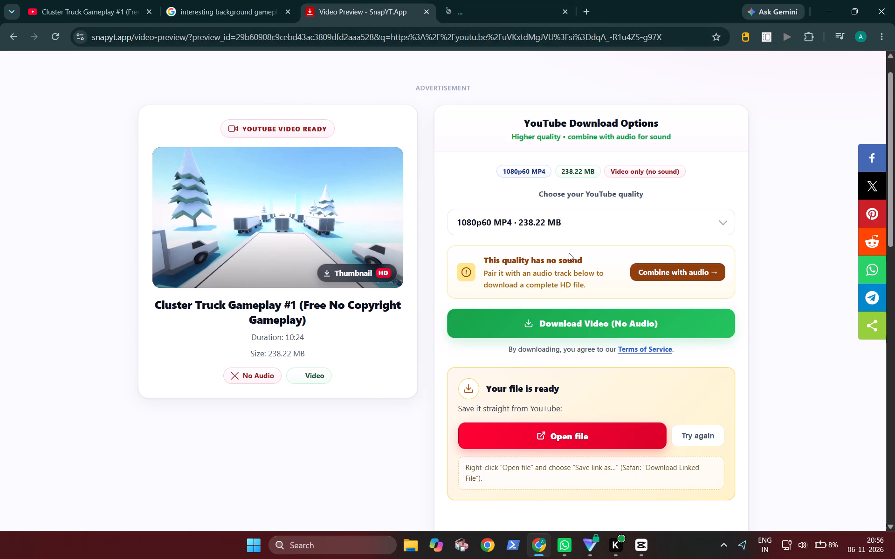
left_click(542, 329)
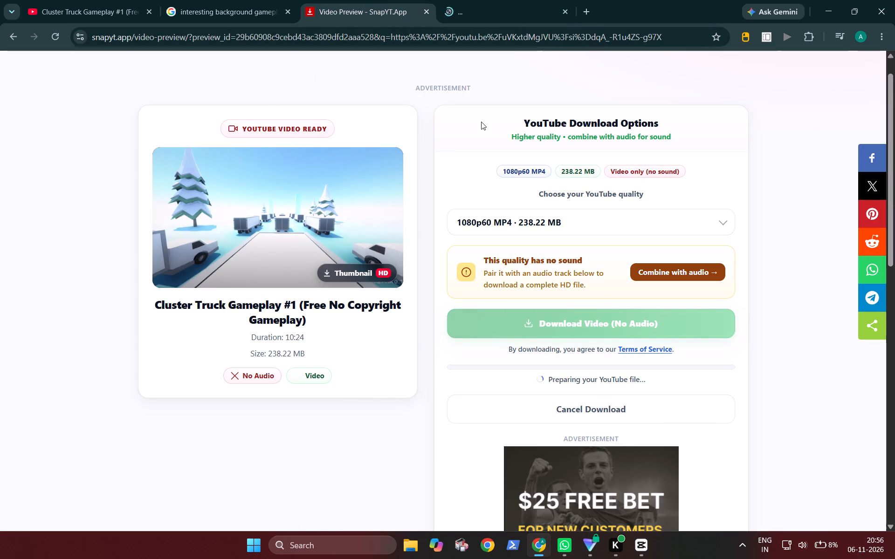
left_click(500, 17)
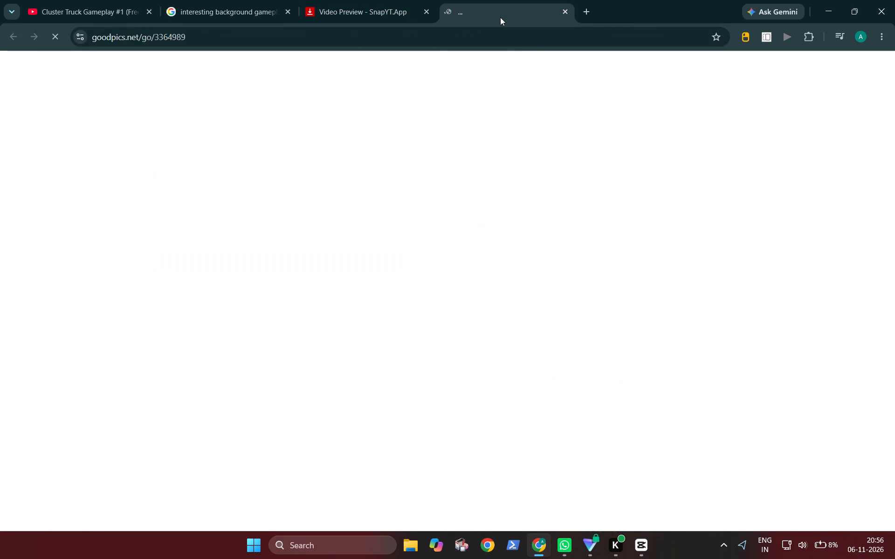
left_click(337, 7)
left_click(504, 0)
left_click(370, 9)
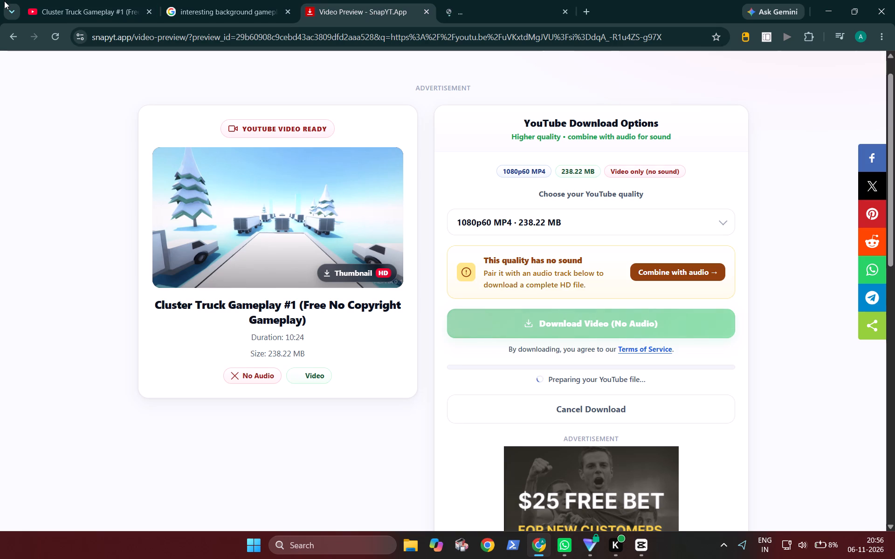
Close the share dialog of the Cluster Truck video and look through the YouTube results for "background gameplay no copyright" for more footage.
left_click(68, 4)
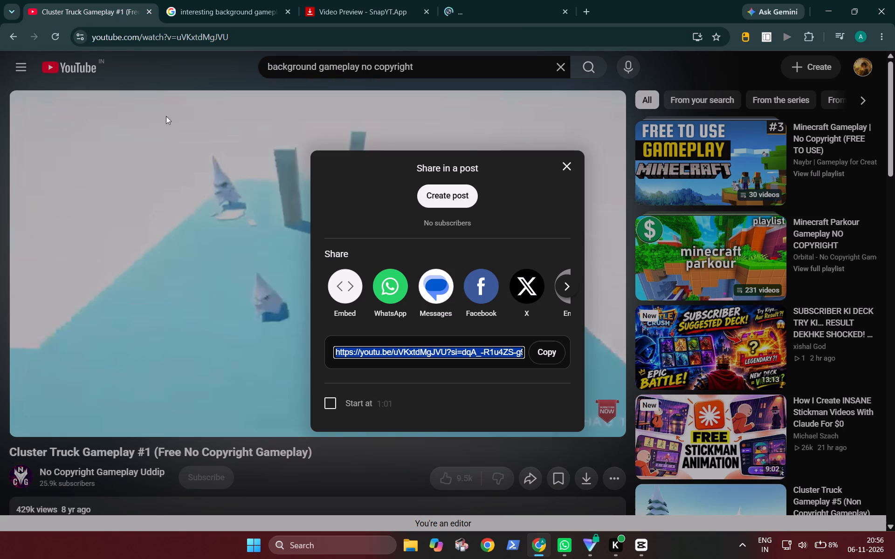
left_click(564, 166)
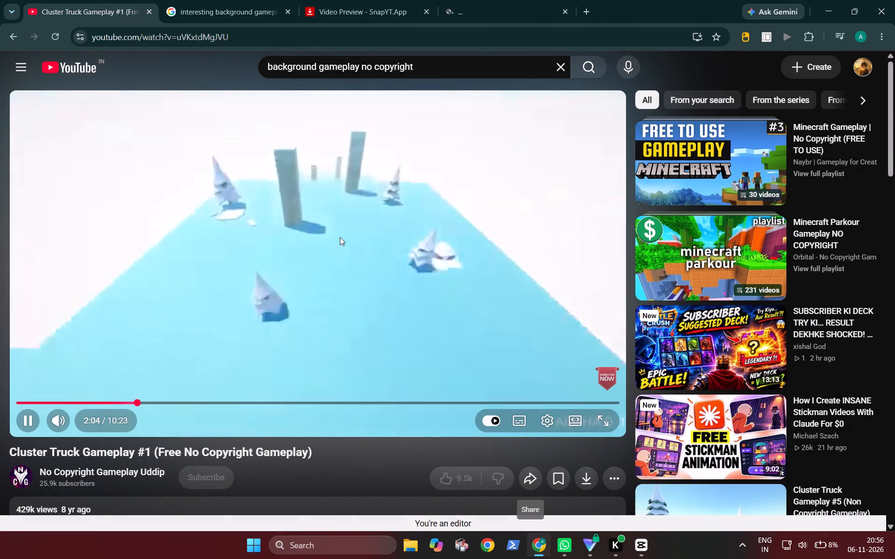
scroll(340, 237, "right", 11)
scroll(327, 354, "down", 3)
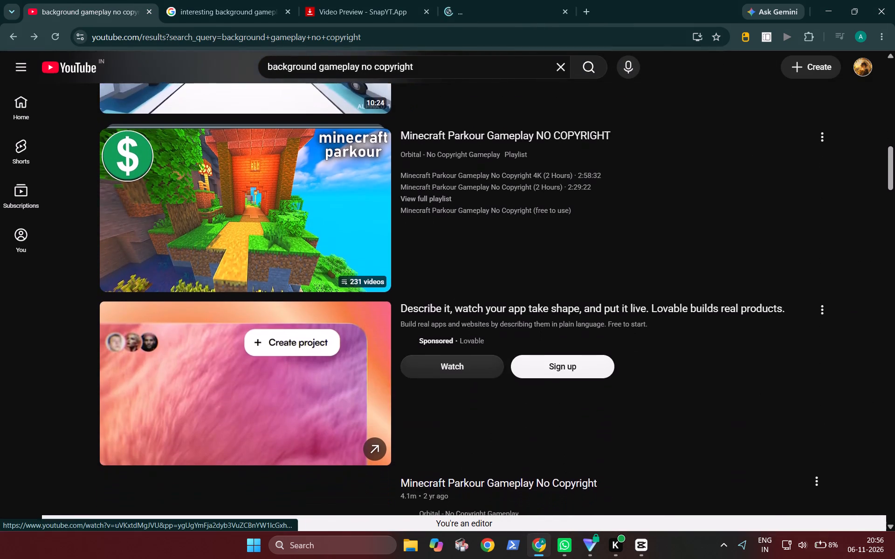
scroll(327, 354, "down", 1)
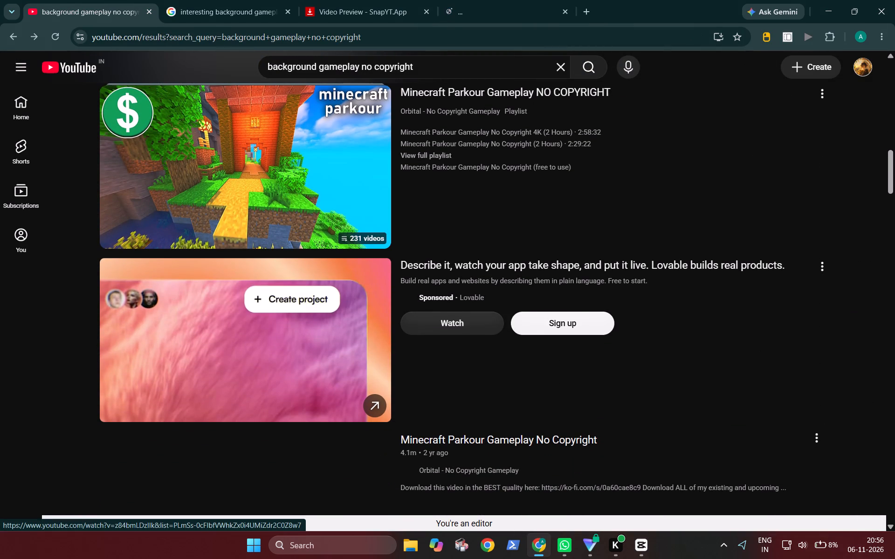
scroll(307, 223, "down", 3)
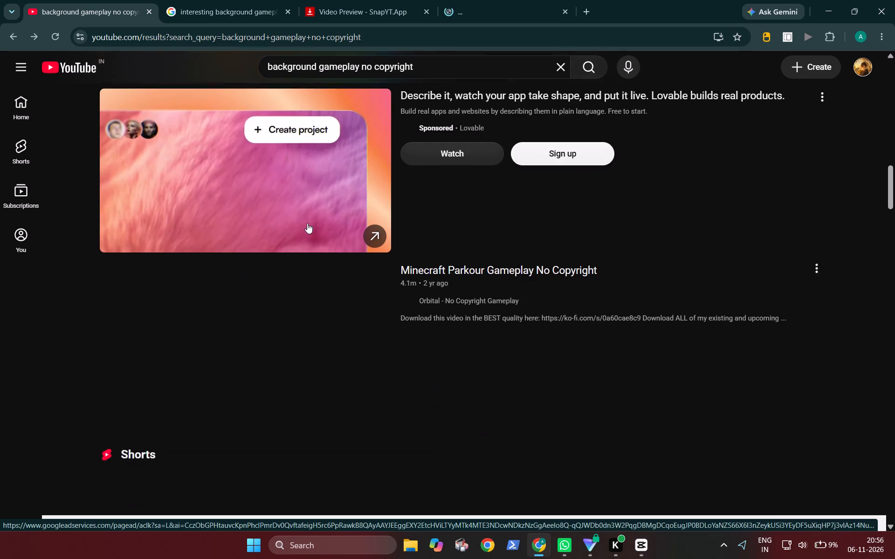
scroll(307, 223, "down", 3)
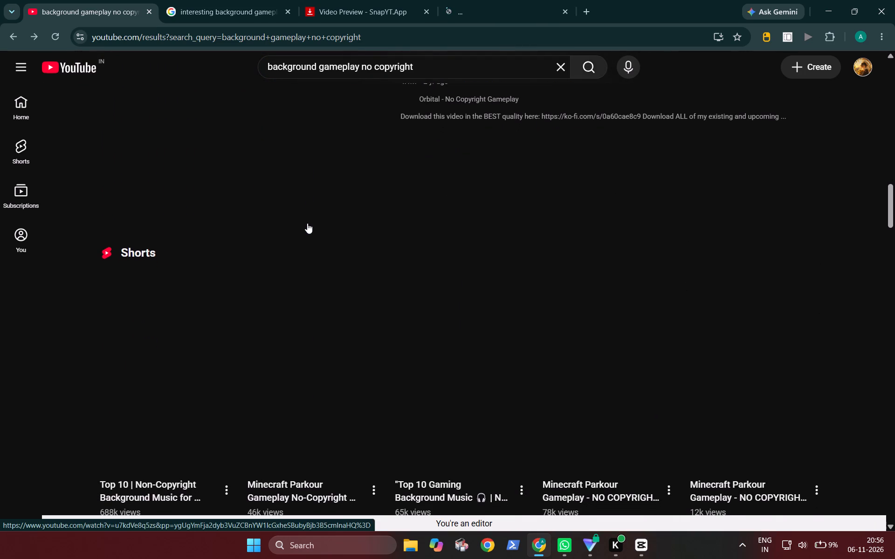
scroll(307, 223, "down", 4)
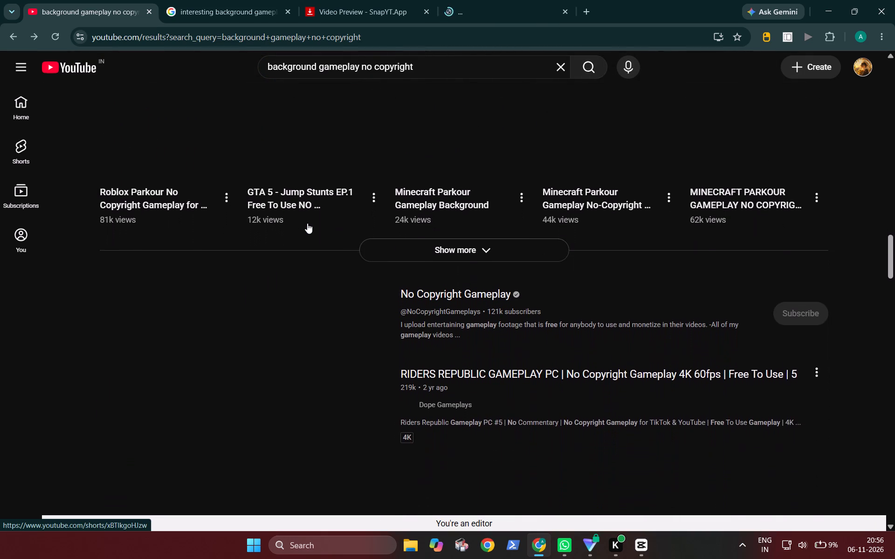
scroll(307, 223, "down", 2)
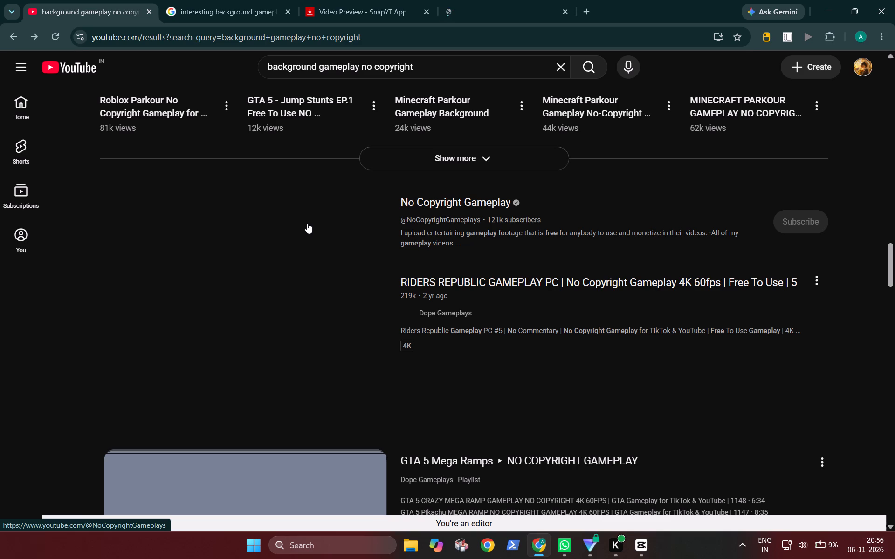
scroll(307, 223, "down", 2)
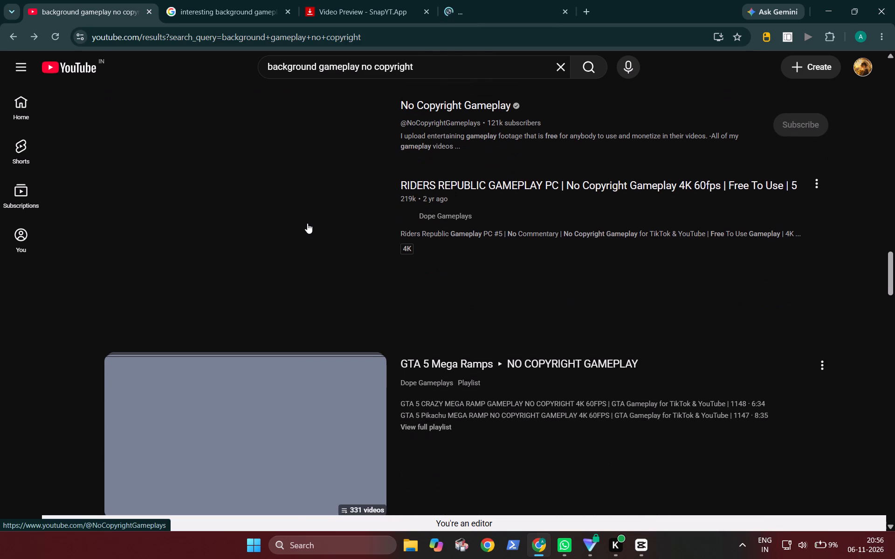
scroll(307, 223, "down", 1)
scroll(307, 223, "up", 2)
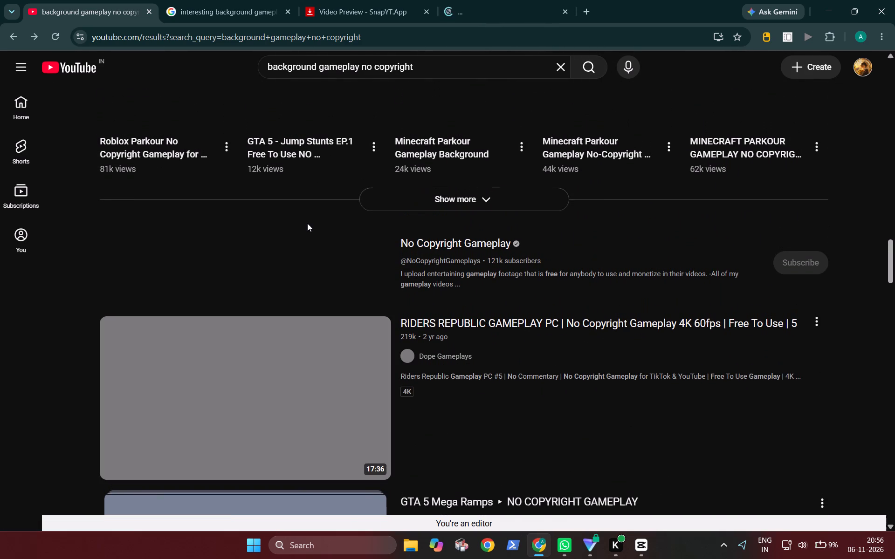
scroll(307, 223, "down", 1)
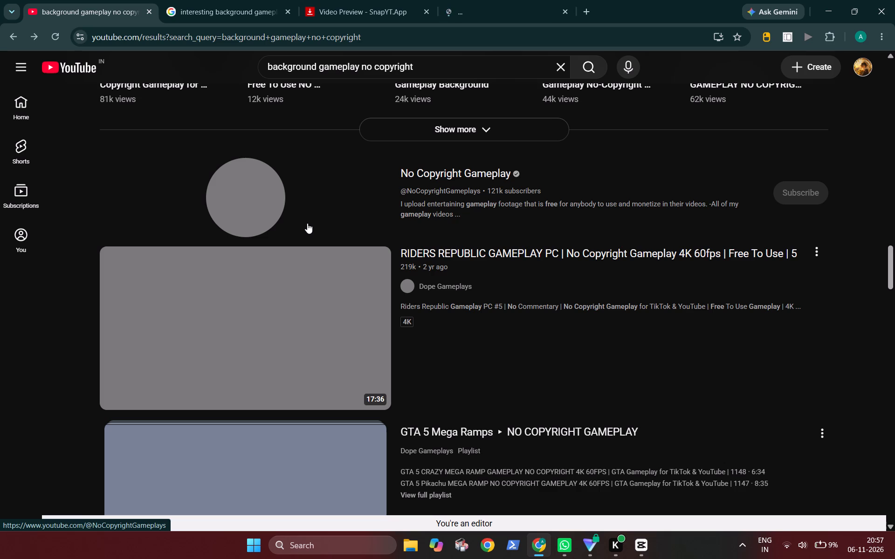
scroll(307, 223, "up", 1)
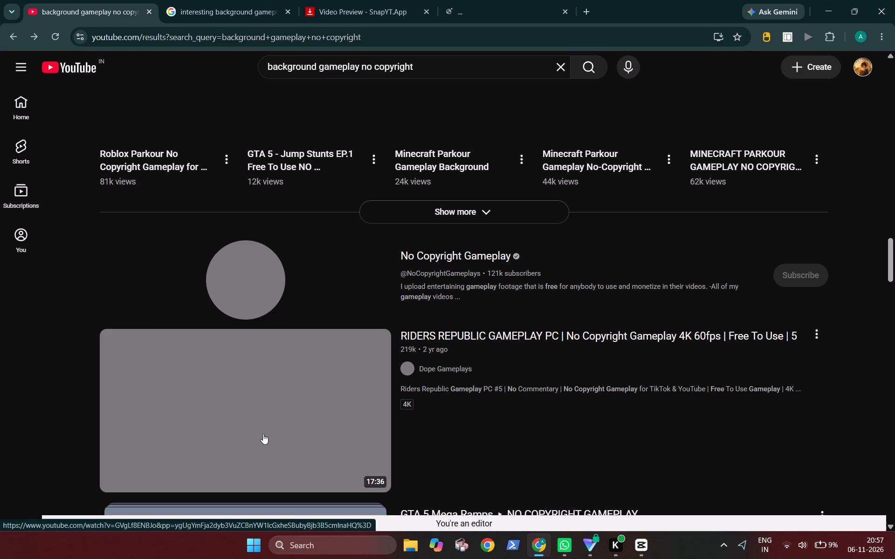
scroll(263, 434, "down", 1)
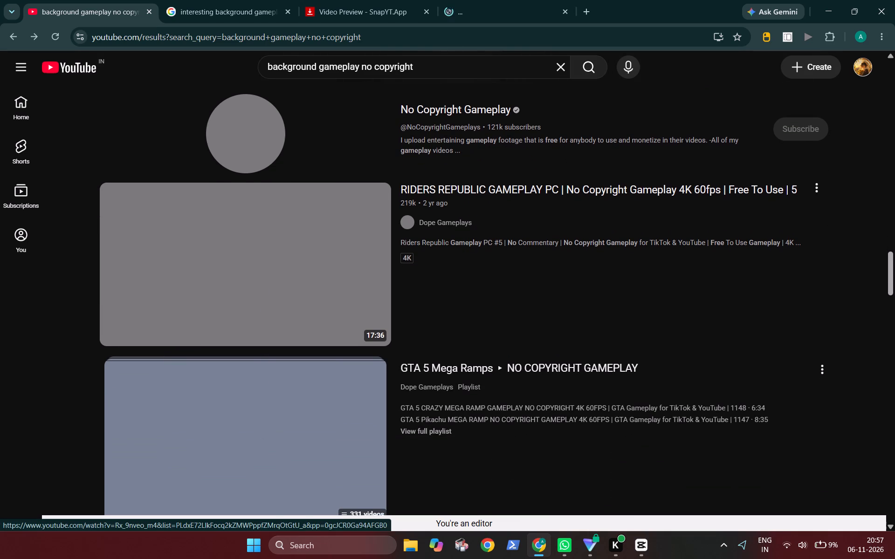
scroll(263, 434, "down", 1)
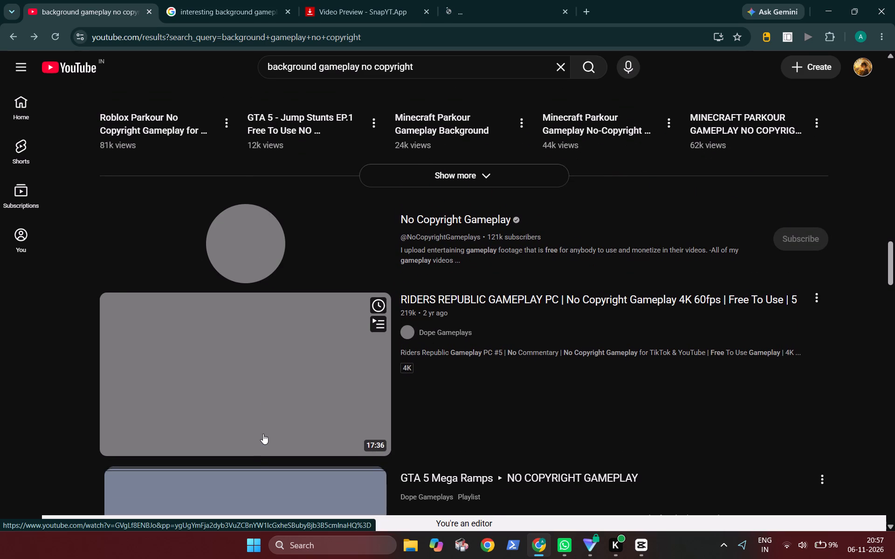
scroll(263, 434, "down", 1)
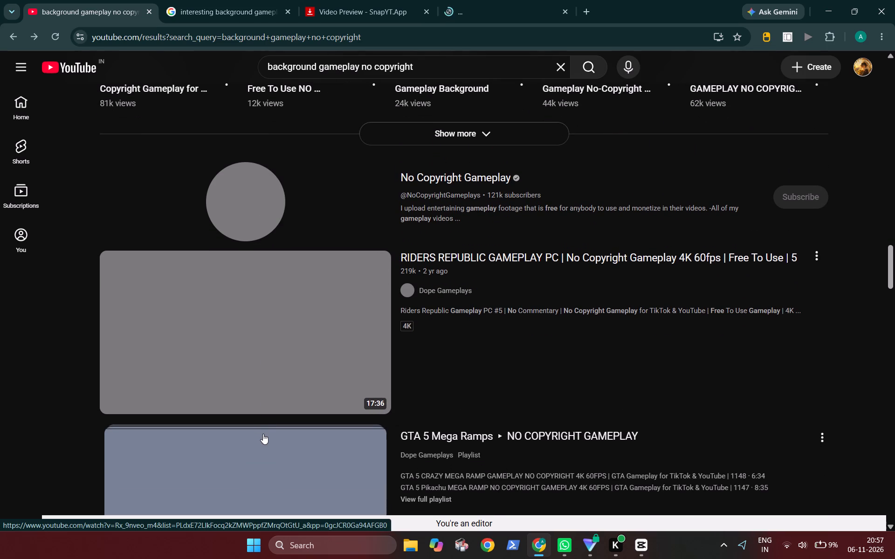
scroll(263, 434, "up", 6)
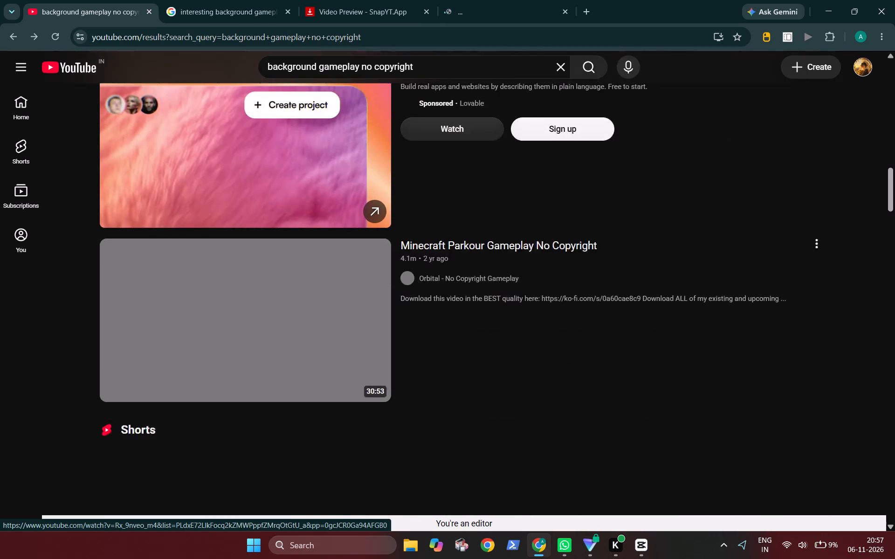
scroll(263, 434, "down", 5)
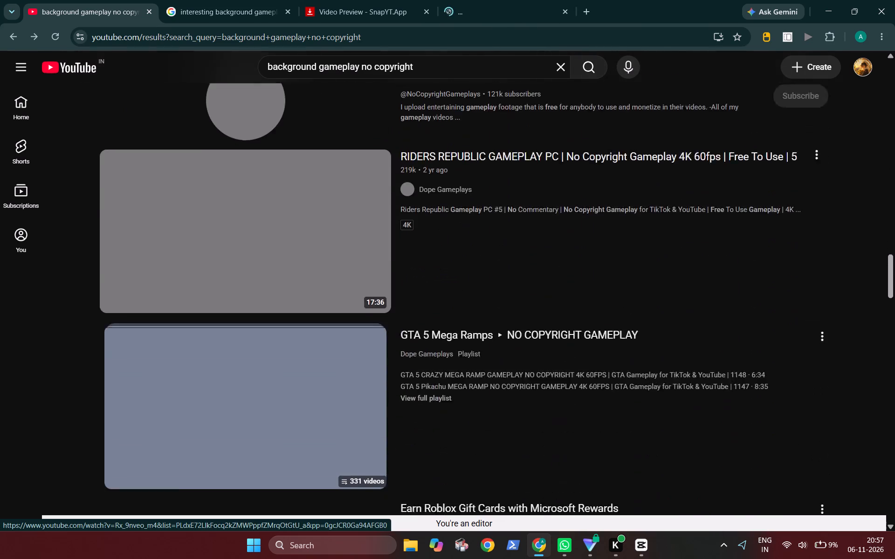
scroll(263, 434, "up", 1)
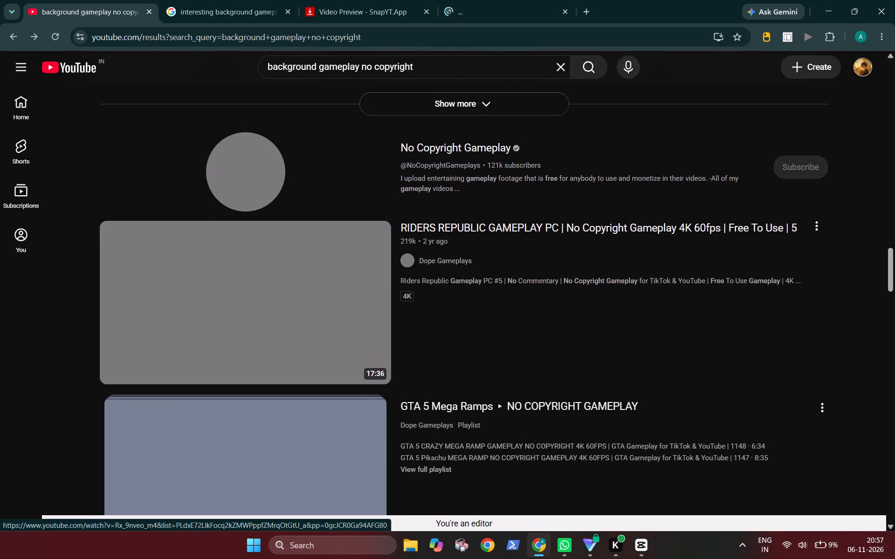
Check the state of the Cluster Truck download on the SnapYT page and return to the YouTube results.
left_click(222, 0)
left_click(361, 4)
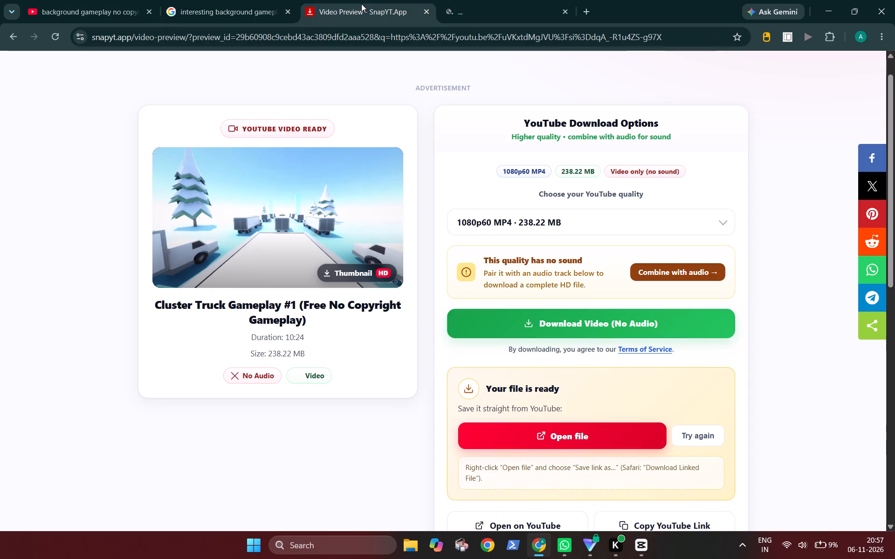
left_click(101, 0)
Look further through the YouTube results around the Riders Republic and GTA 5 Mega Ramps no-copyright gameplay entries.
scroll(339, 318, "down", 2)
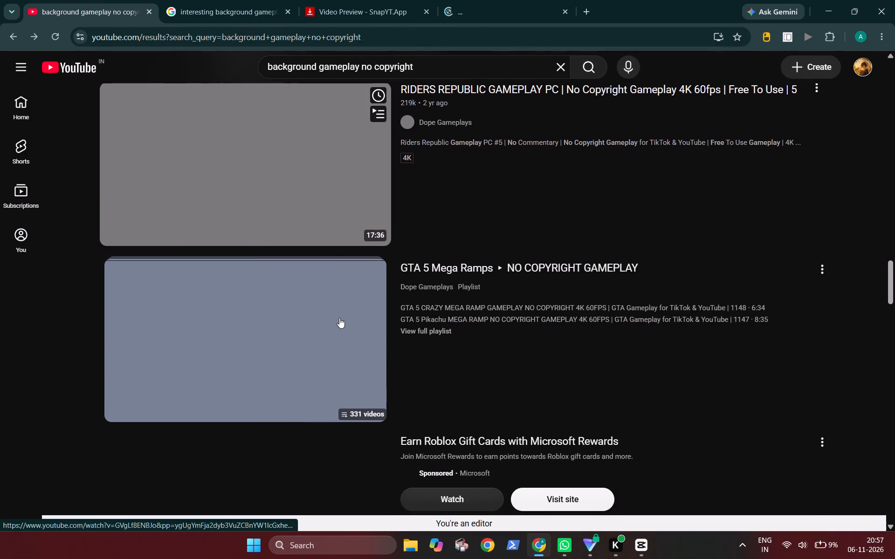
scroll(336, 303, "down", 4)
scroll(336, 303, "up", 4)
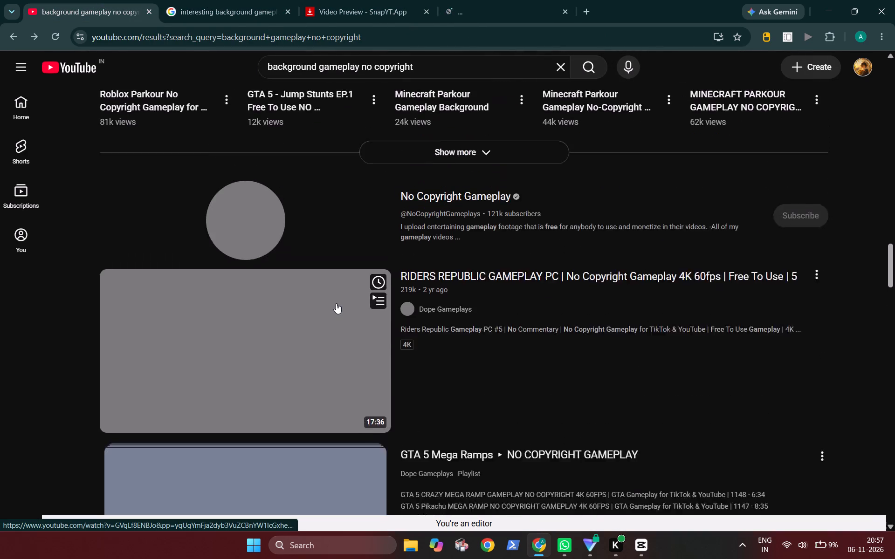
scroll(336, 303, "down", 2)
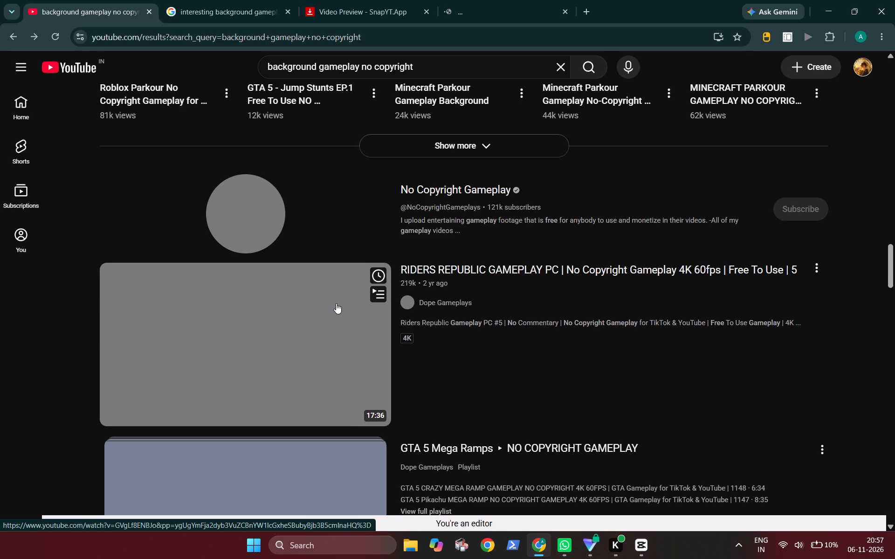
scroll(336, 303, "down", 2)
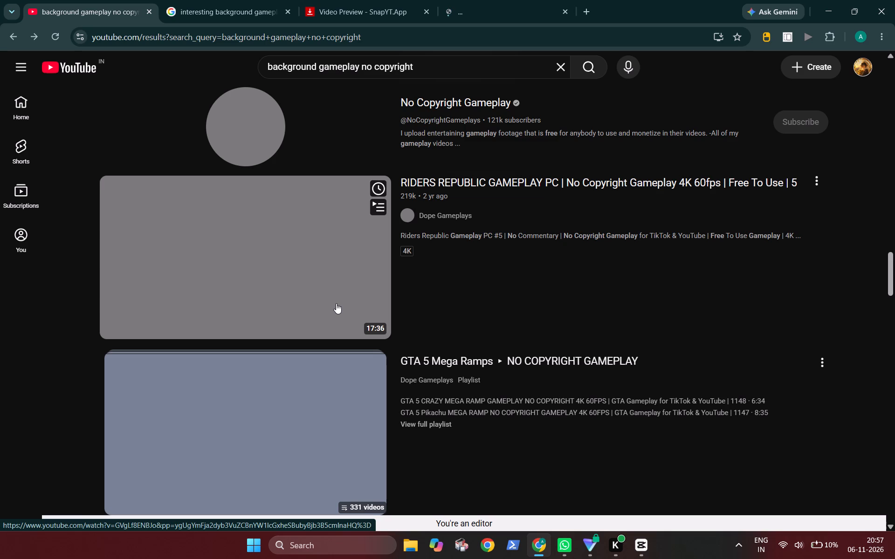
scroll(336, 303, "down", 1)
scroll(336, 303, "up", 2)
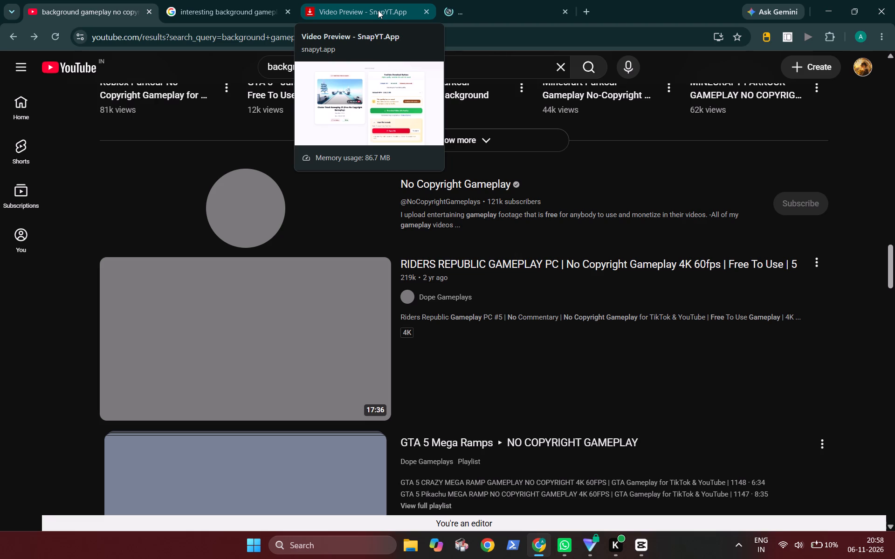
Open the prepared 1080p60 Cluster Truck video file from SnapYT and close the advertising tab.
left_click(481, 0)
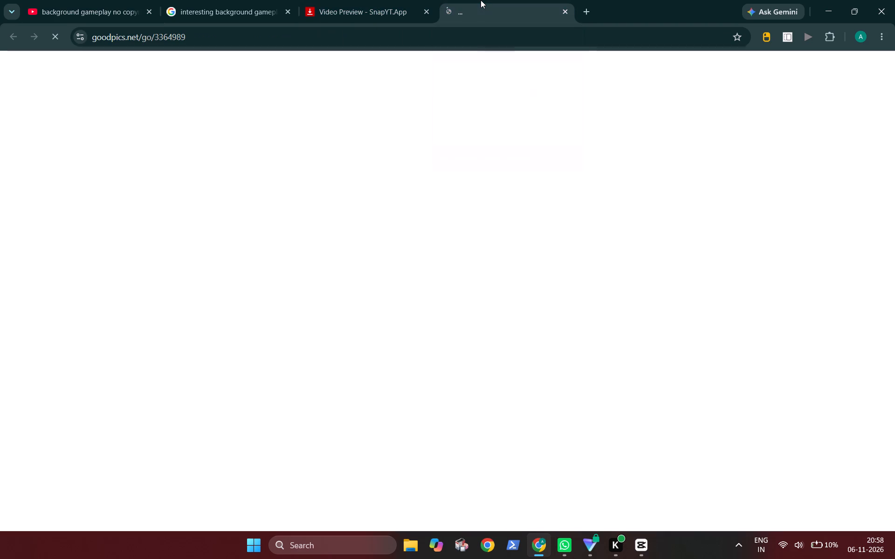
left_click(350, 0)
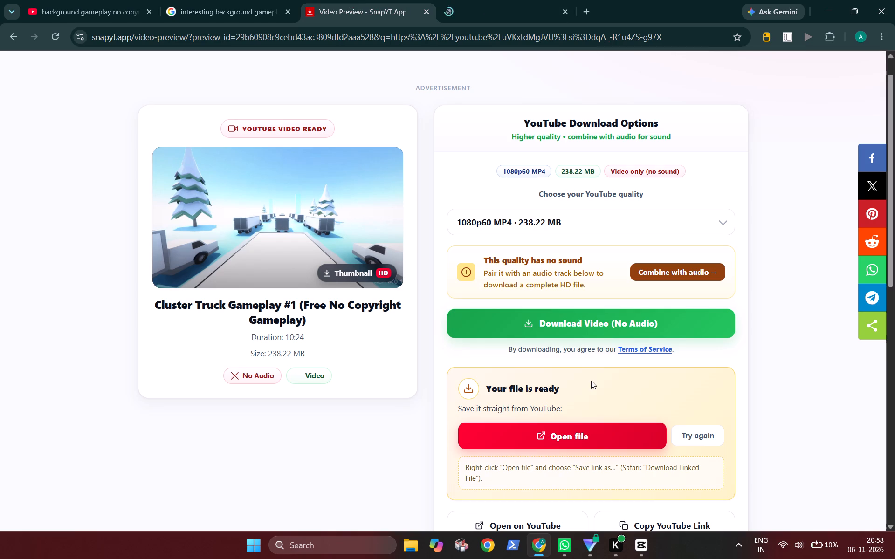
left_click(583, 429)
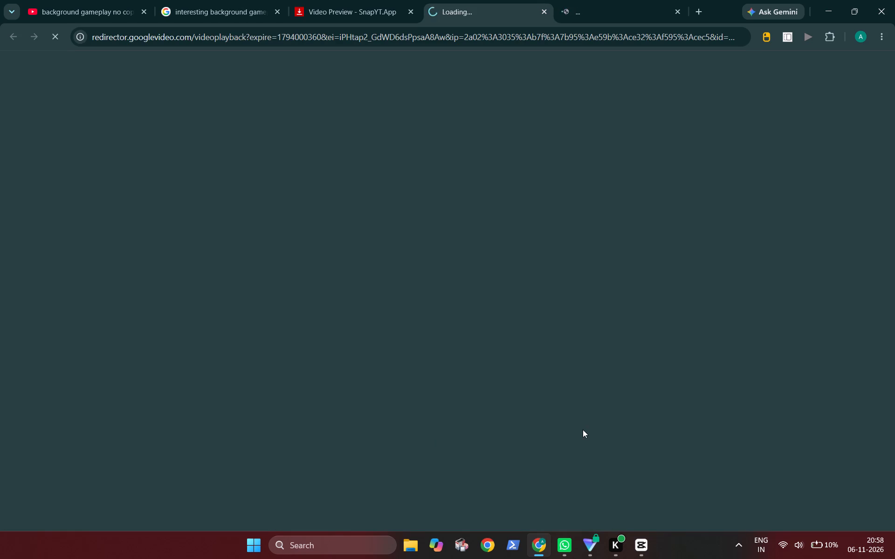
left_click(681, 13)
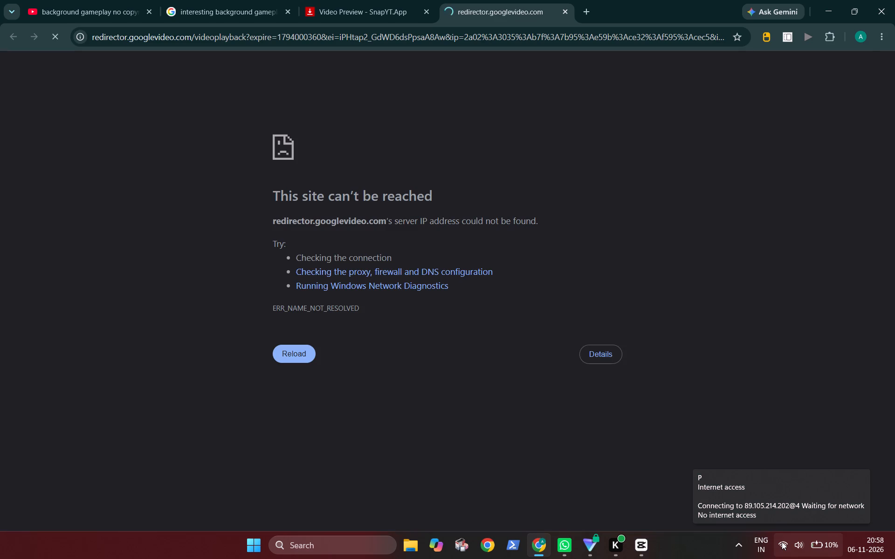
Switch to Proton VPN, disconnect from the Netherlands server, and return to the video file in Chrome.
left_click(580, 547)
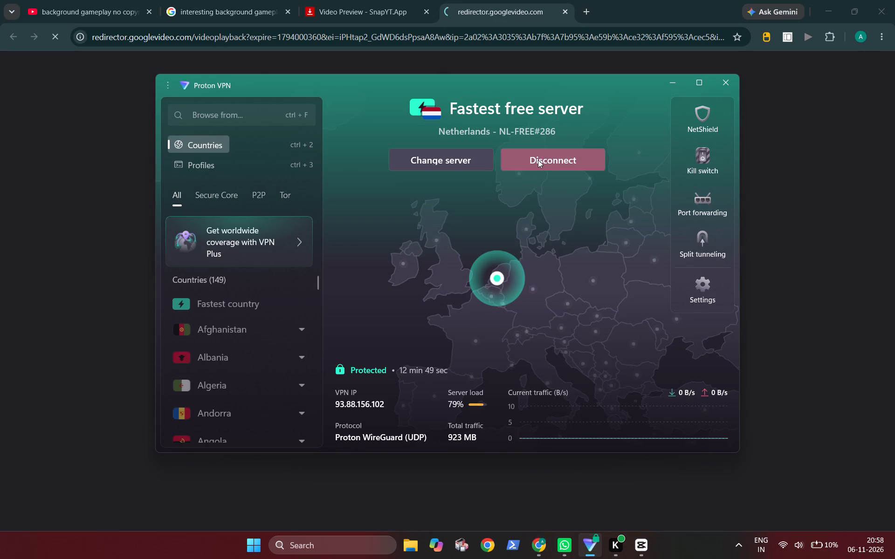
left_click(538, 159)
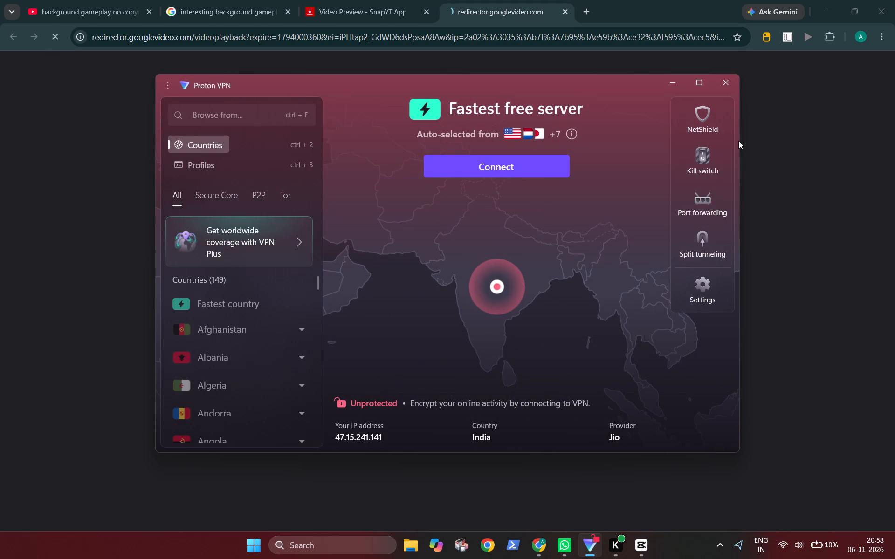
left_click(767, 130)
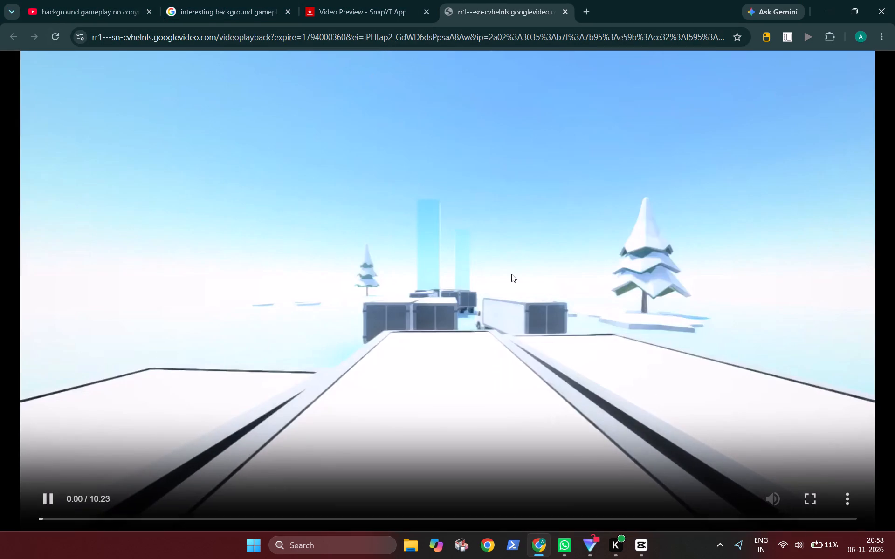
Download the Cluster Truck video from the browser's video player.
left_click(848, 496)
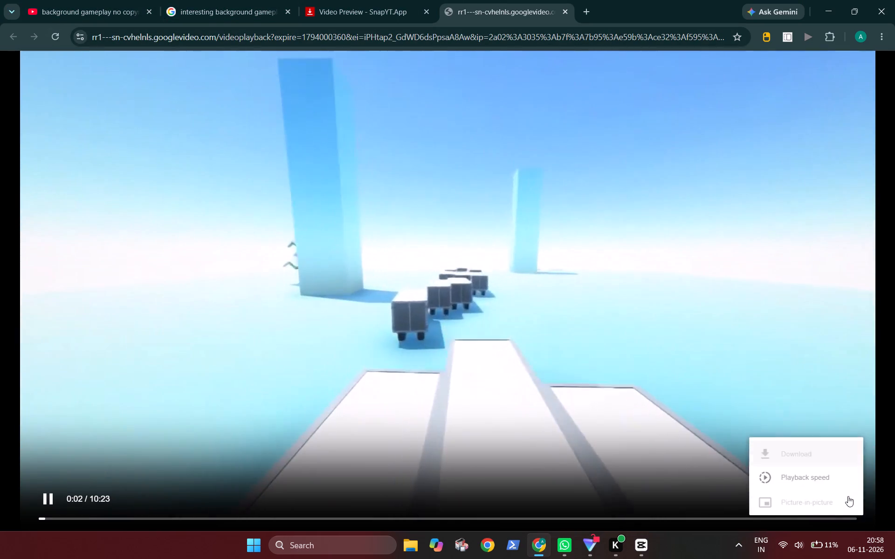
left_click(797, 453)
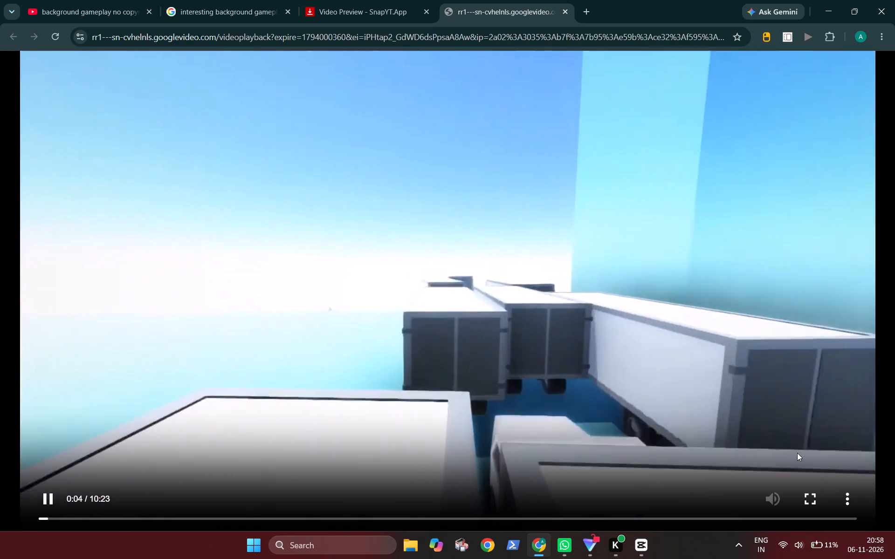
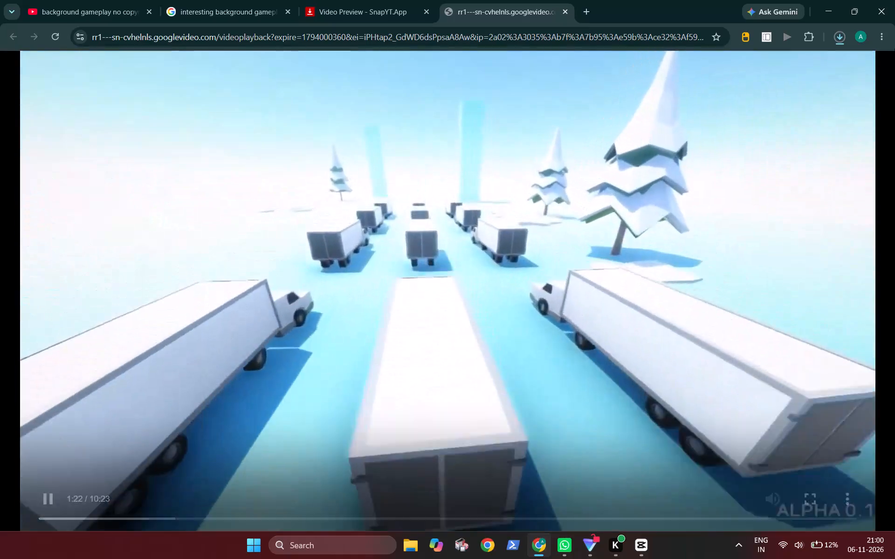
Close the tab playing the Cluster Truck video and open the browser's recent downloads to check the file.
left_click(567, 7)
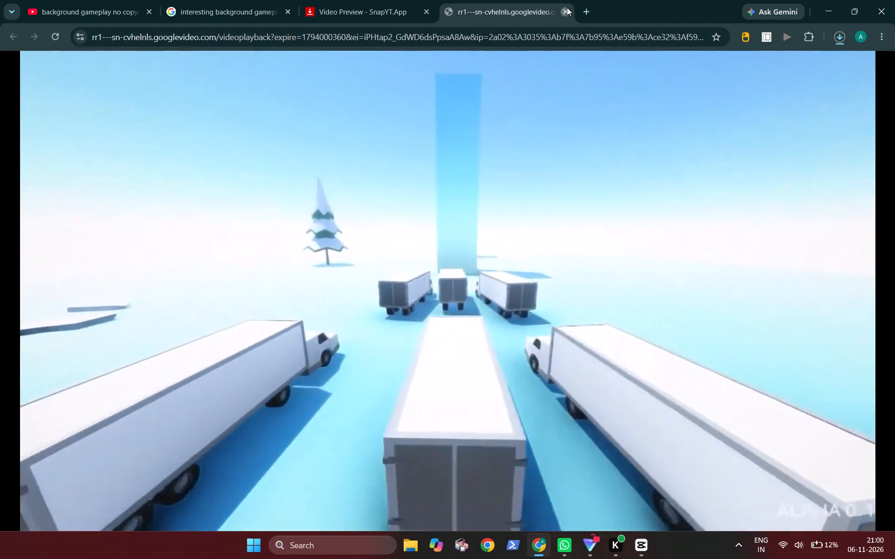
left_click(832, 40)
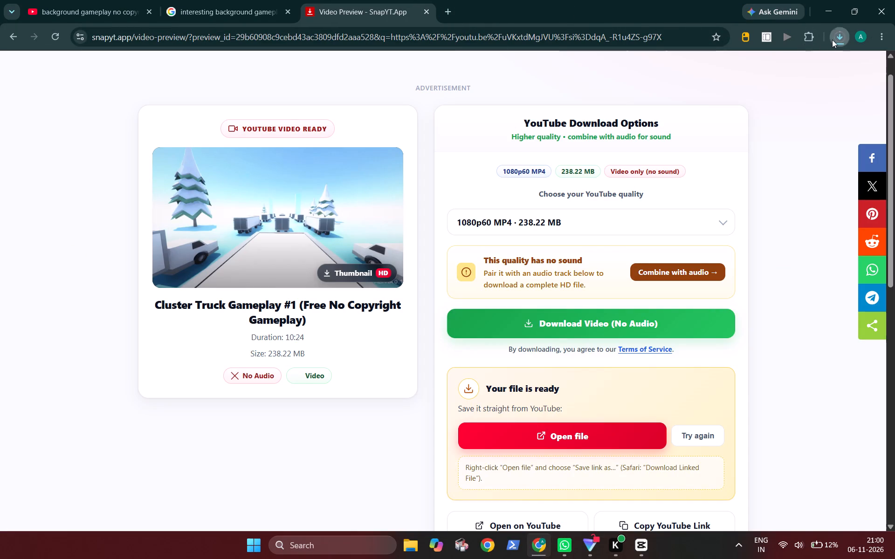
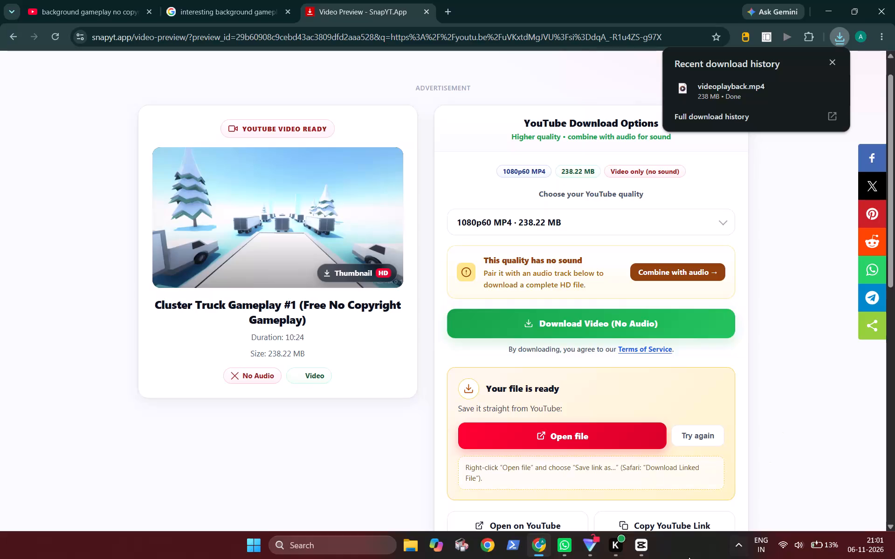
Switch to Proton VPN, connect to the fastest free server, and return to the CapCut project.
left_click(645, 542)
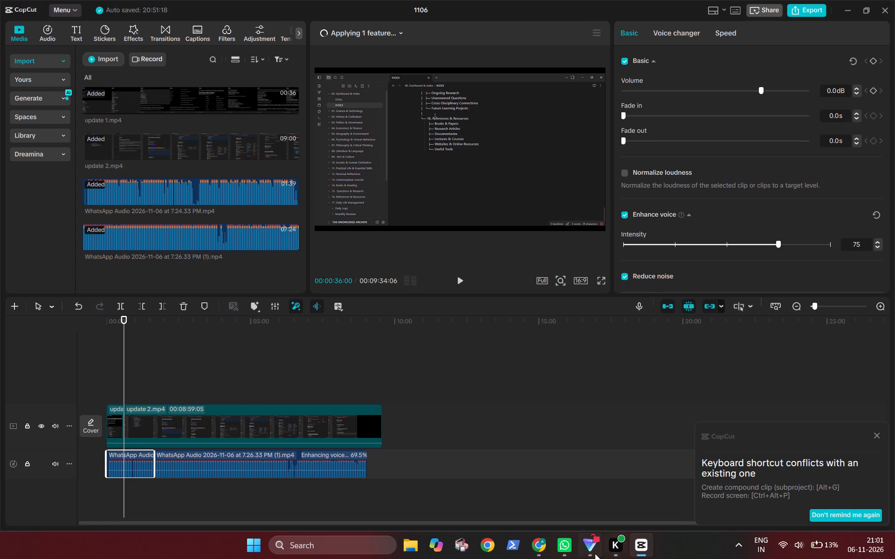
left_click(587, 550)
left_click(540, 172)
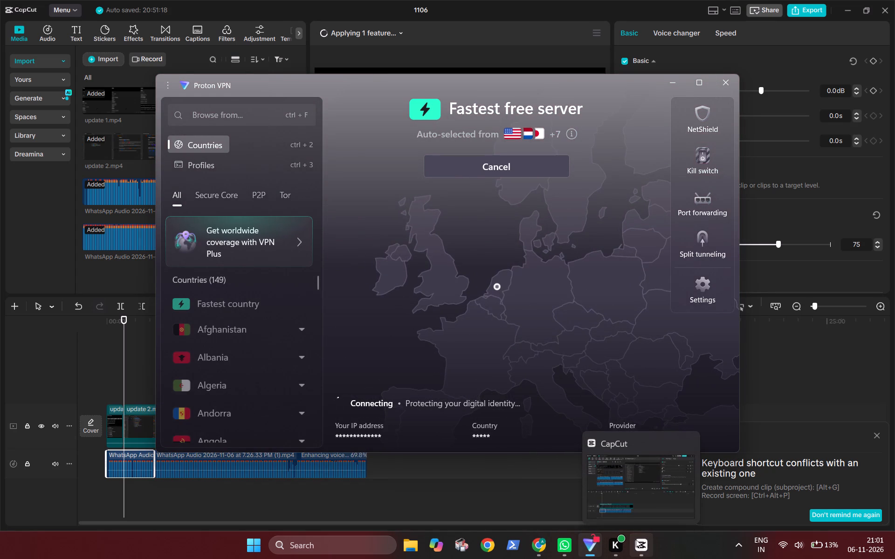
left_click(636, 539)
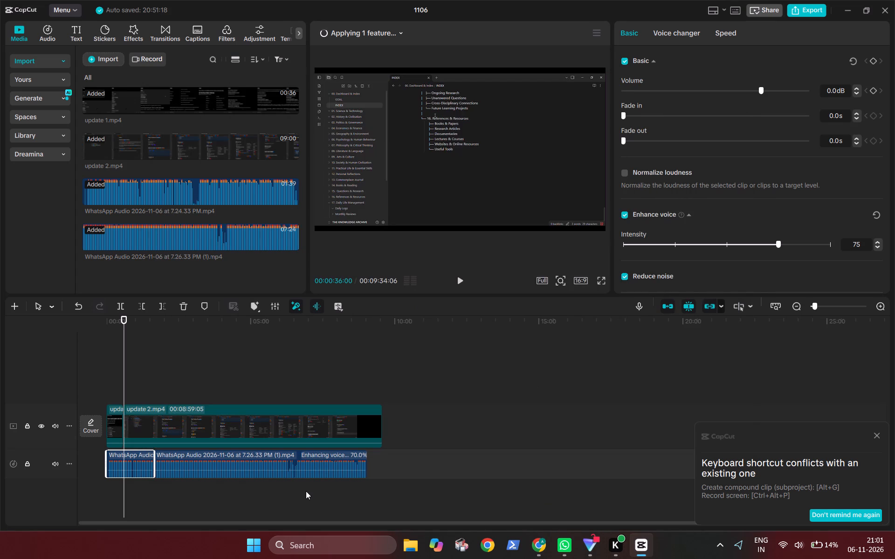
Restart Enhance voice on the WhatsApp Audio 7.26.33 PM (1) clip by disabling and re-enabling it.
key("space")
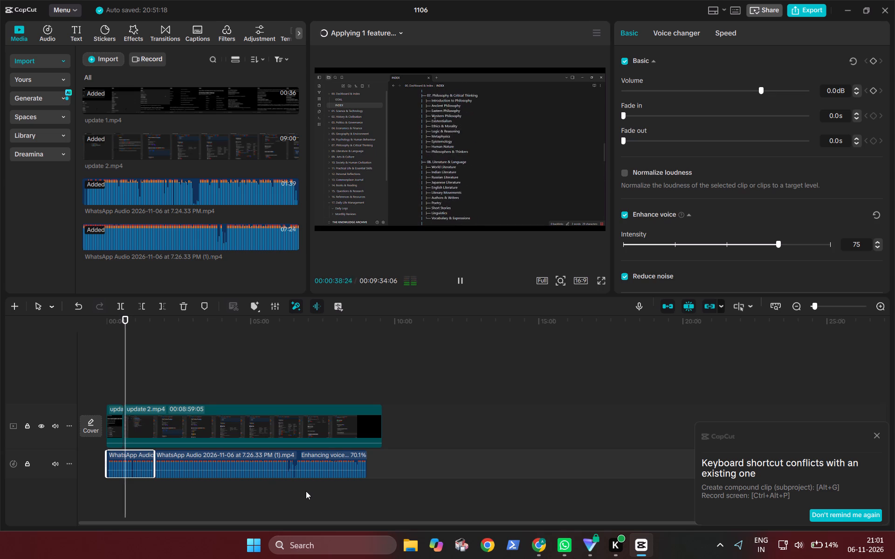
left_click(297, 459)
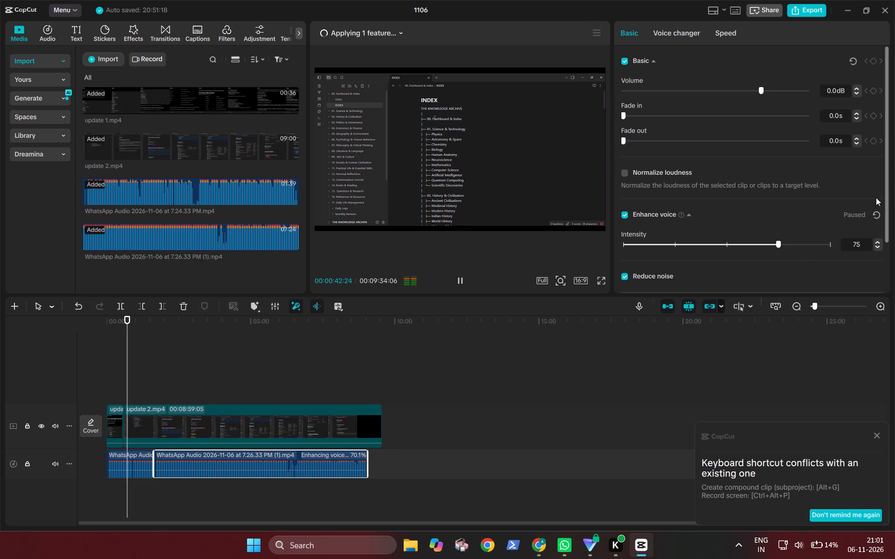
left_click(873, 211)
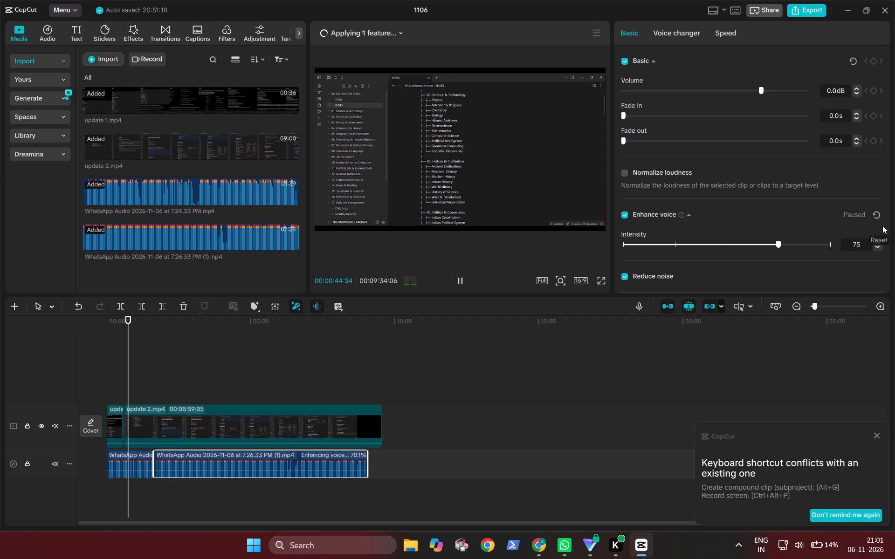
left_click(878, 217)
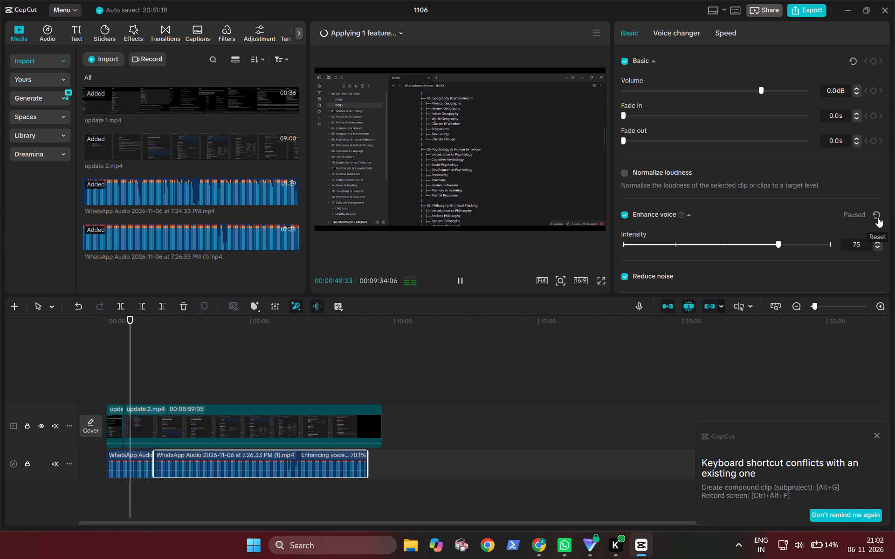
left_click(878, 219)
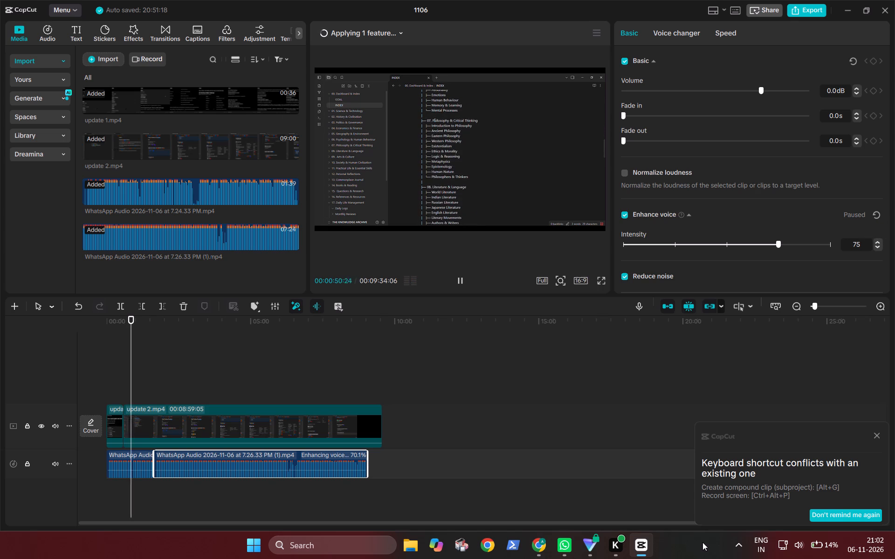
left_click(875, 436)
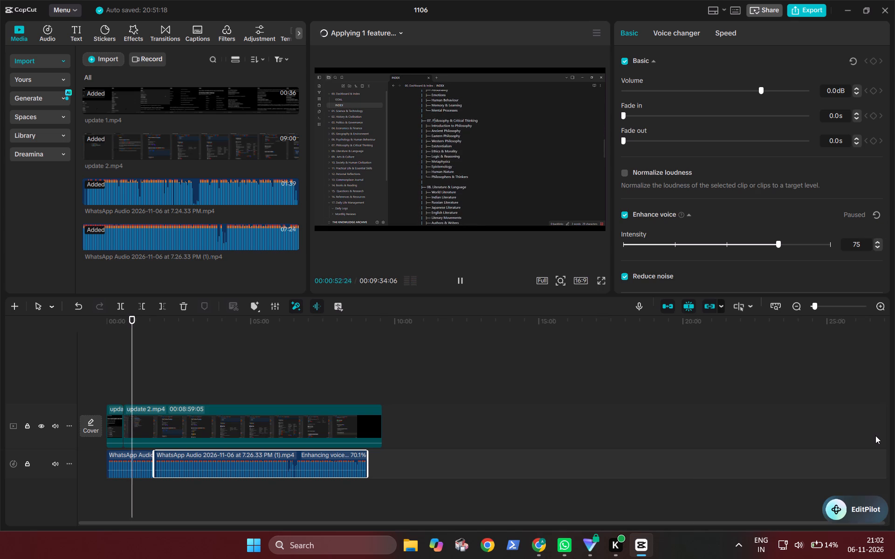
left_click(876, 217)
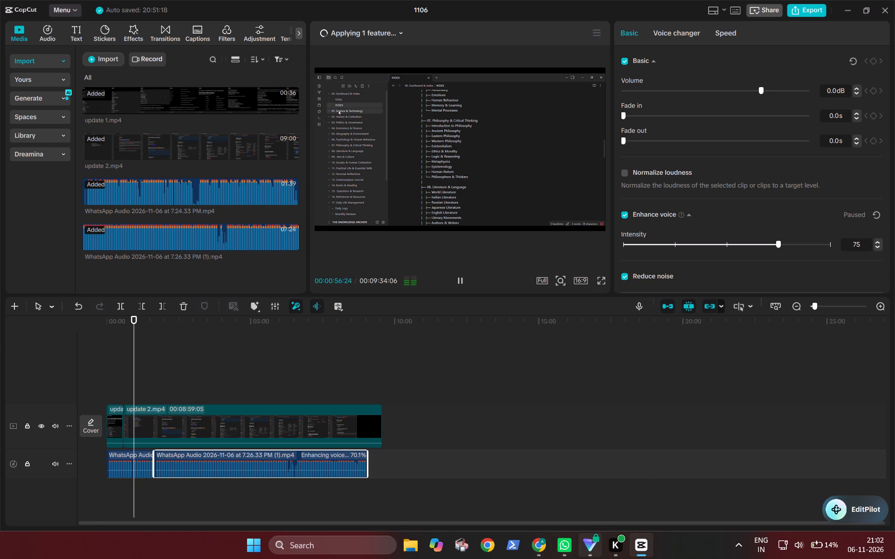
left_click(626, 215)
left_click(626, 215)
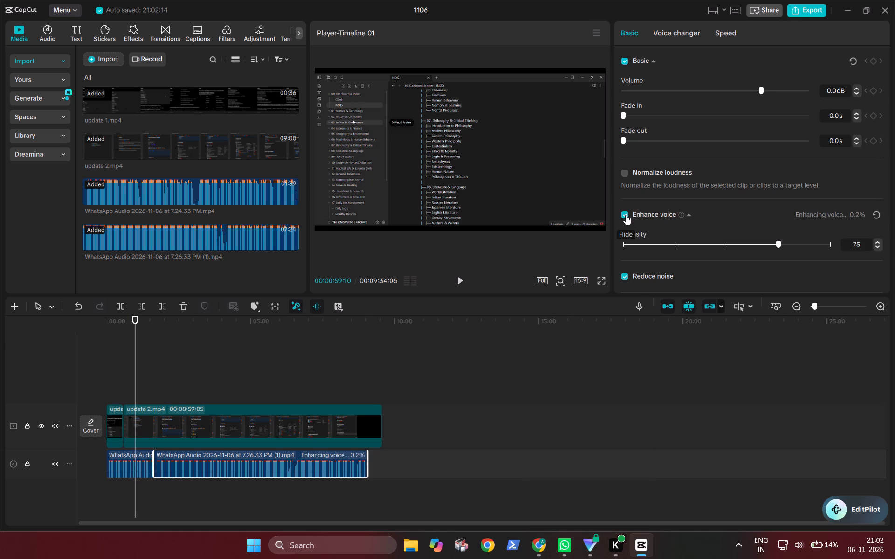
Import videoplayback.mp4 from Downloads and add it to the beginning of the main video track.
left_click(125, 385)
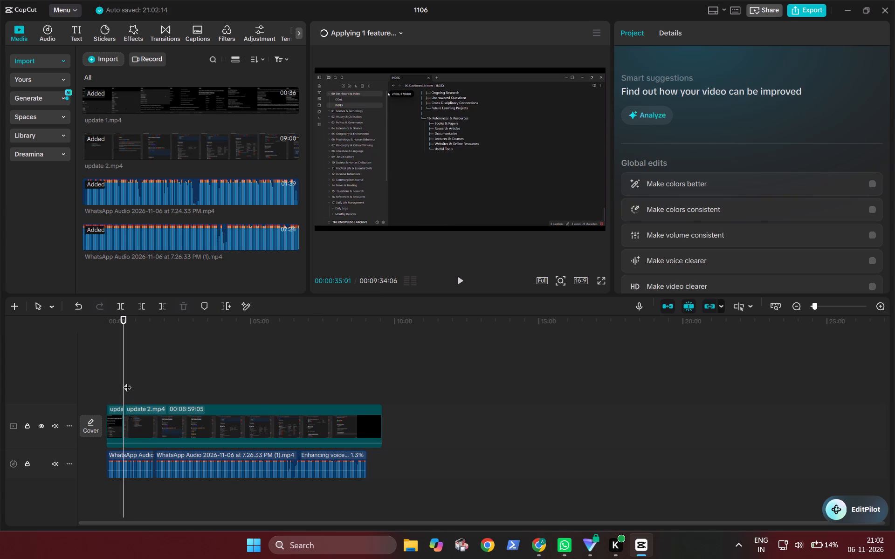
left_click_drag(124, 380, 2, 356)
key("space")
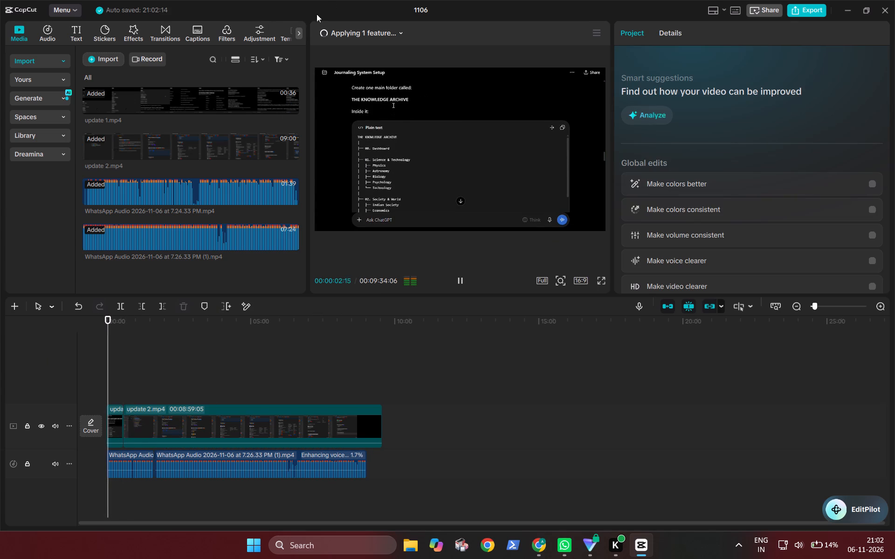
left_click(106, 55)
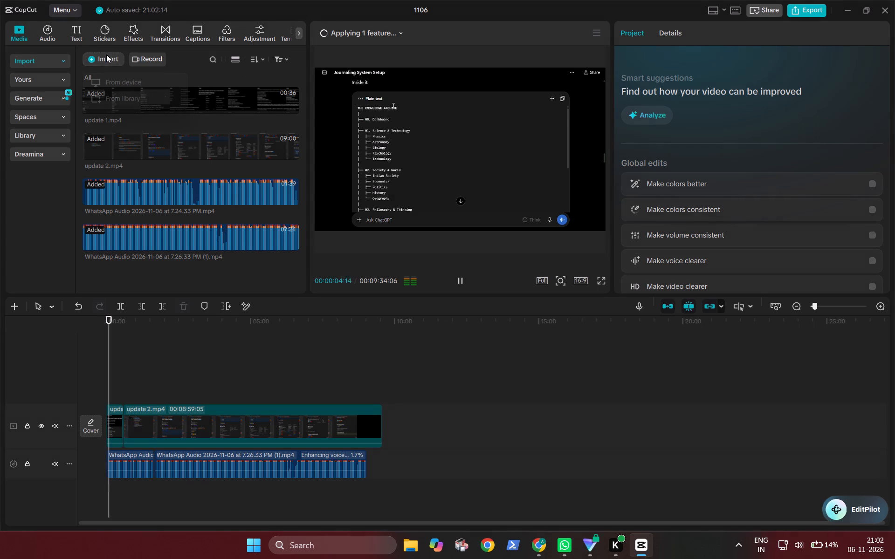
left_click(117, 76)
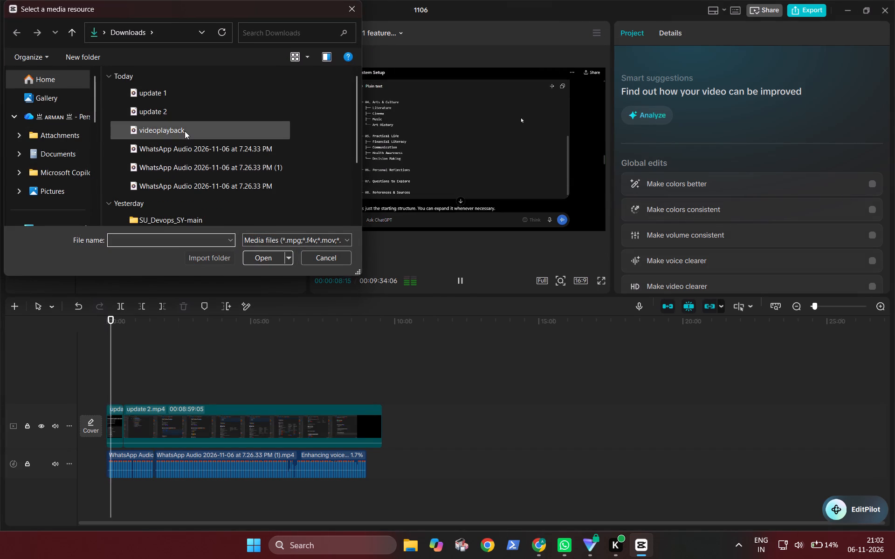
left_click(185, 130)
key("Return")
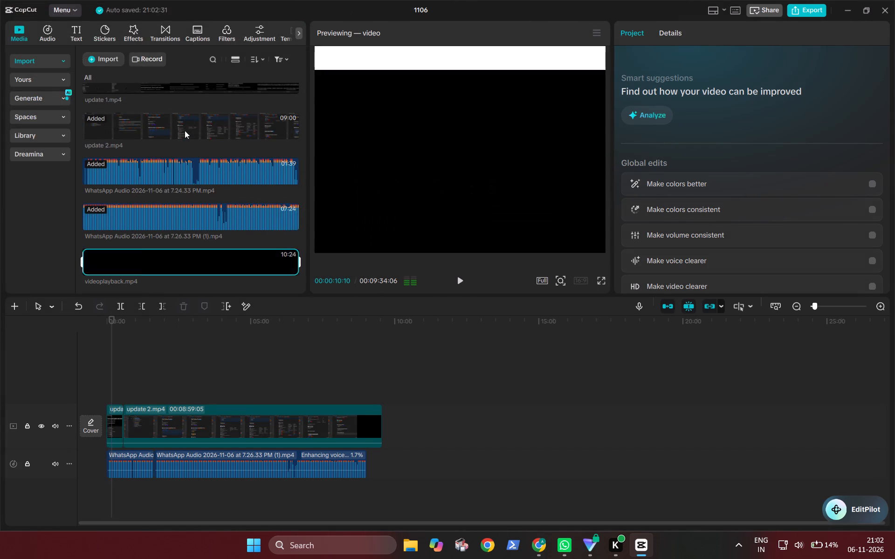
left_click(290, 266)
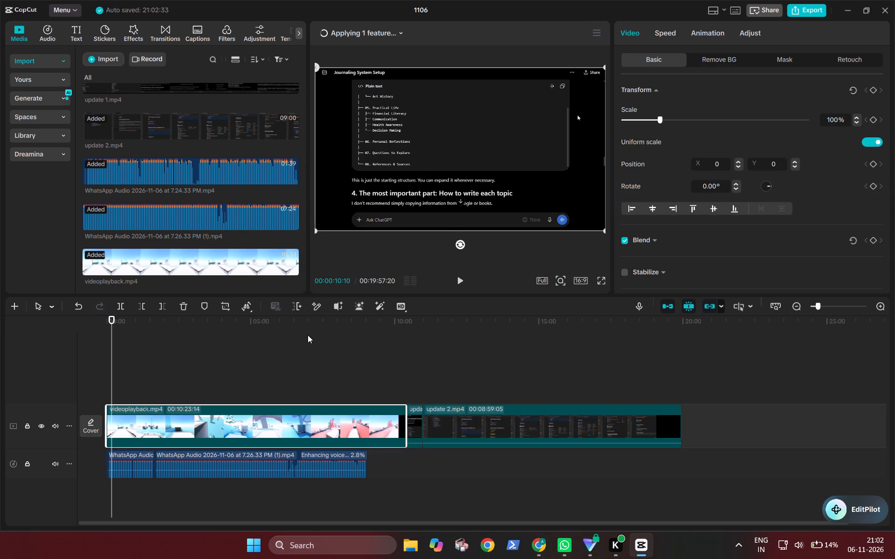
Move update 1.mp4 and update 2.mp4 to a track above the gameplay clip, starting at about 0:28 and 1:06.
scroll(188, 365, "up", 8, "ctrl")
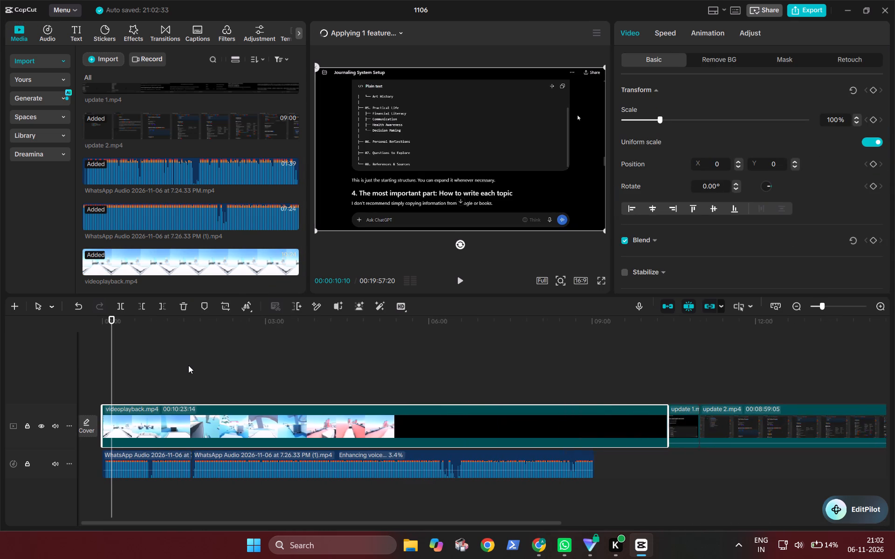
scroll(188, 365, "up", 1, "ctrl")
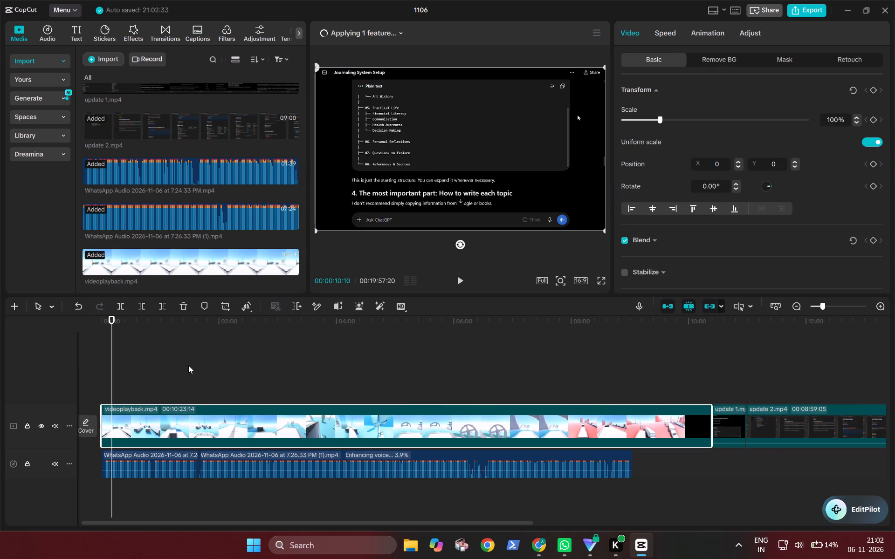
left_click_drag(737, 423, 715, 411)
left_click_drag(715, 411, 153, 376)
left_click_drag(770, 436, 286, 406)
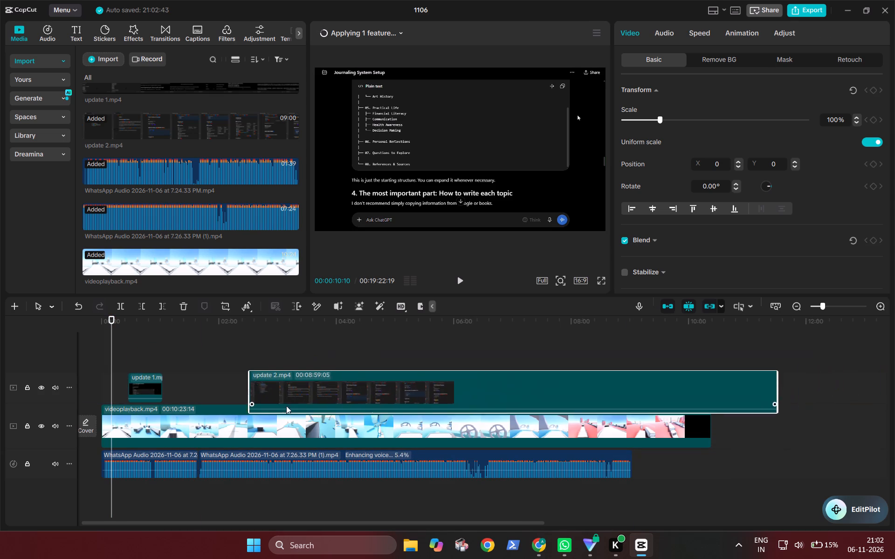
left_click_drag(286, 406, 225, 395)
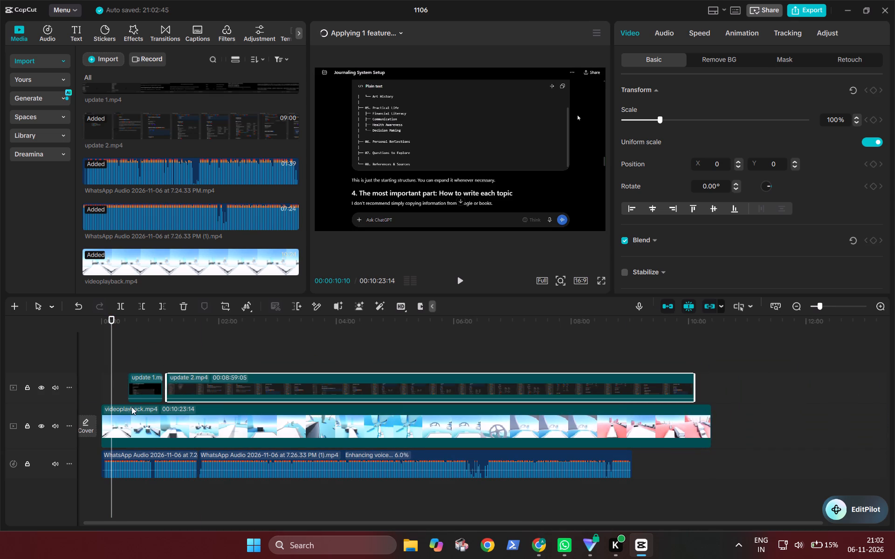
Trim the first WhatsApp audio clip's lead-in up to 00:00:02:05 and shift the clip to the timeline start.
left_click_drag(110, 376, 71, 372)
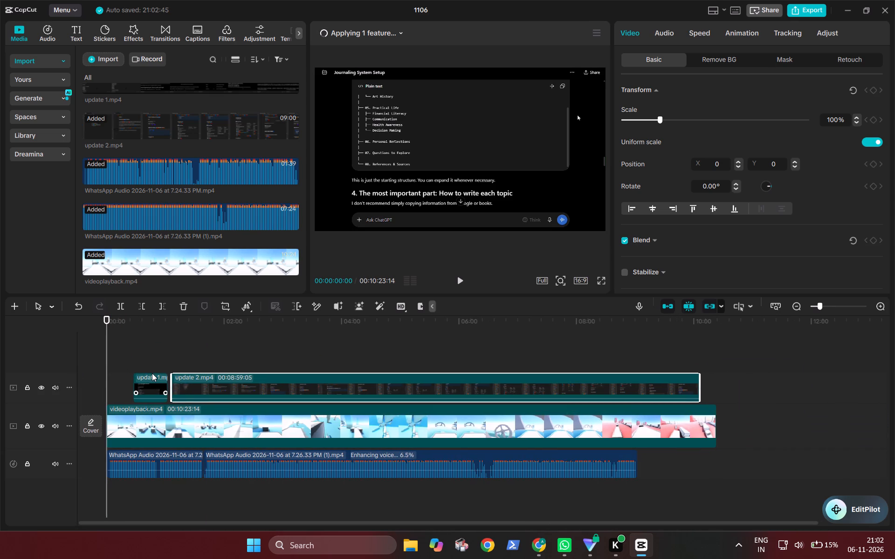
scroll(228, 382, "up", 8, "ctrl")
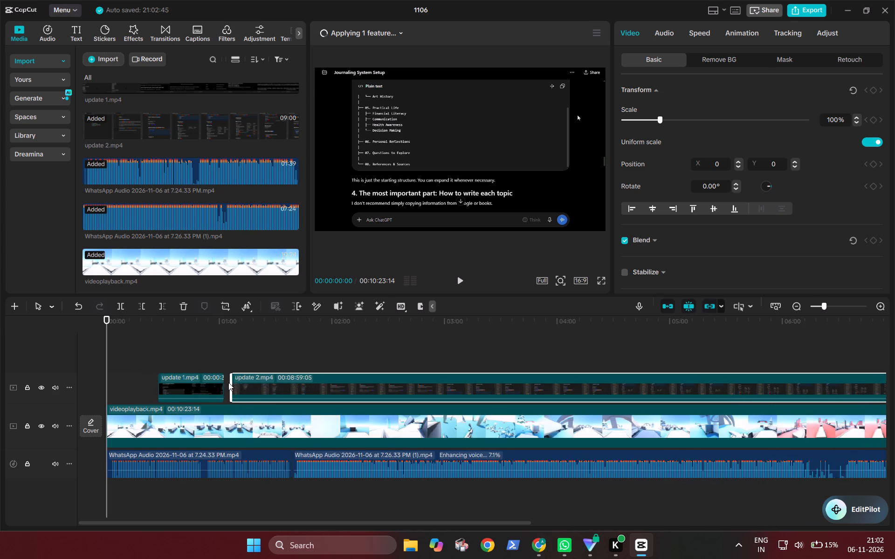
scroll(228, 382, "up", 11, "ctrl")
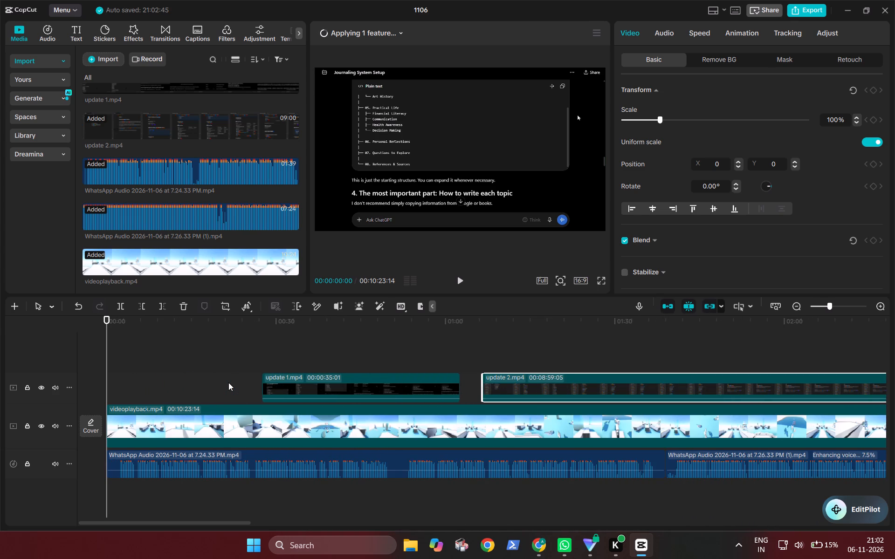
key("space")
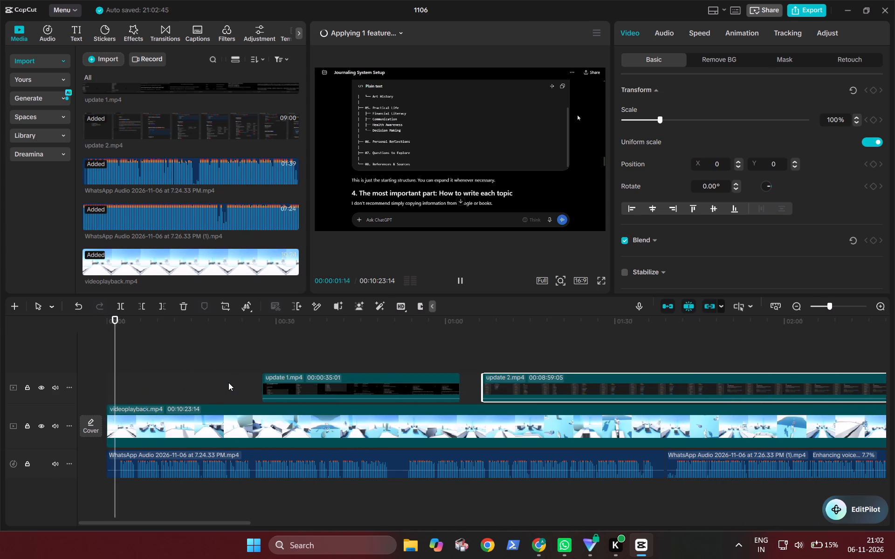
left_click(119, 479)
left_click(137, 464)
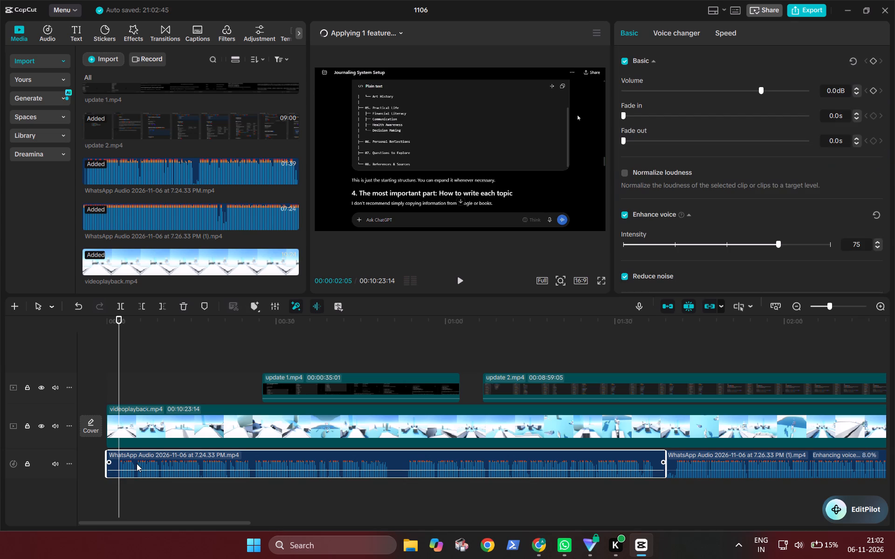
key("q")
left_click_drag(137, 464, 102, 465)
left_click(102, 465)
left_click(113, 483)
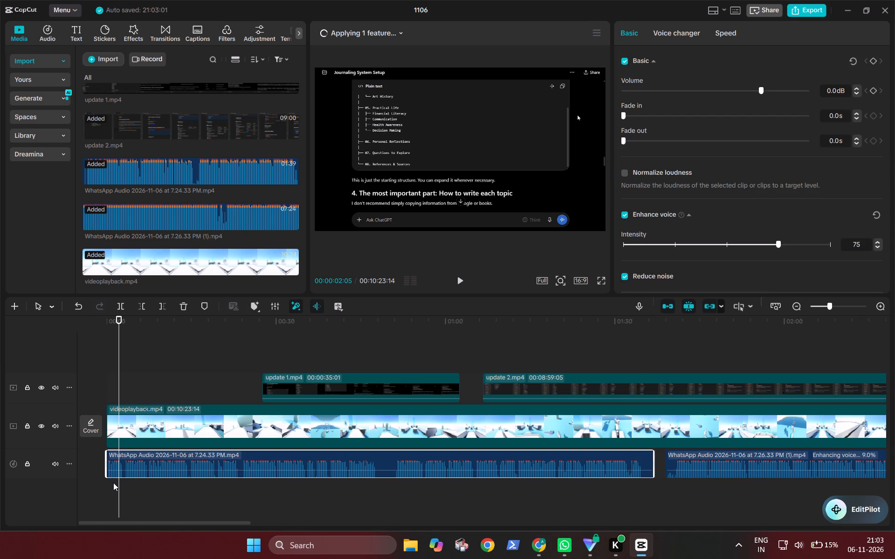
Play the voice-over from the start to find its cue, and move update 1.mp4 to begin at 00:00:14:21.
left_click_drag(113, 483, 31, 495)
key("space")
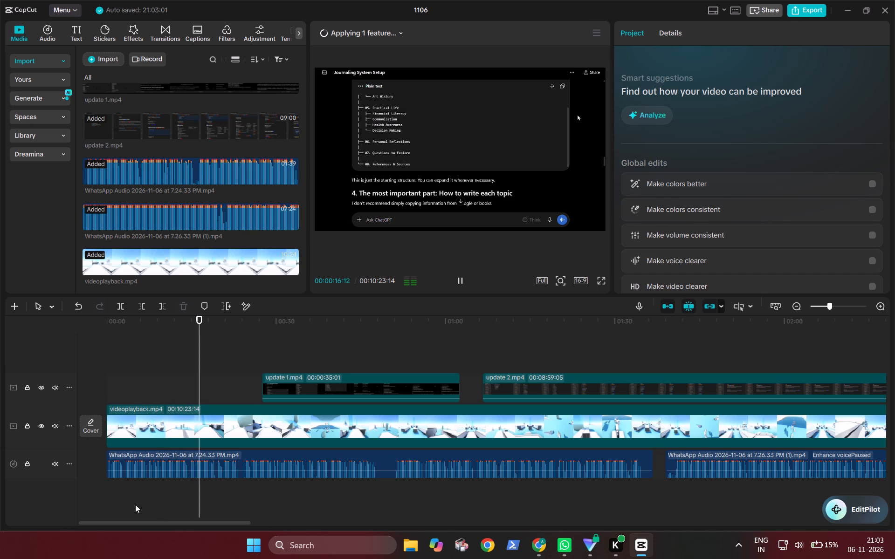
left_click(190, 480)
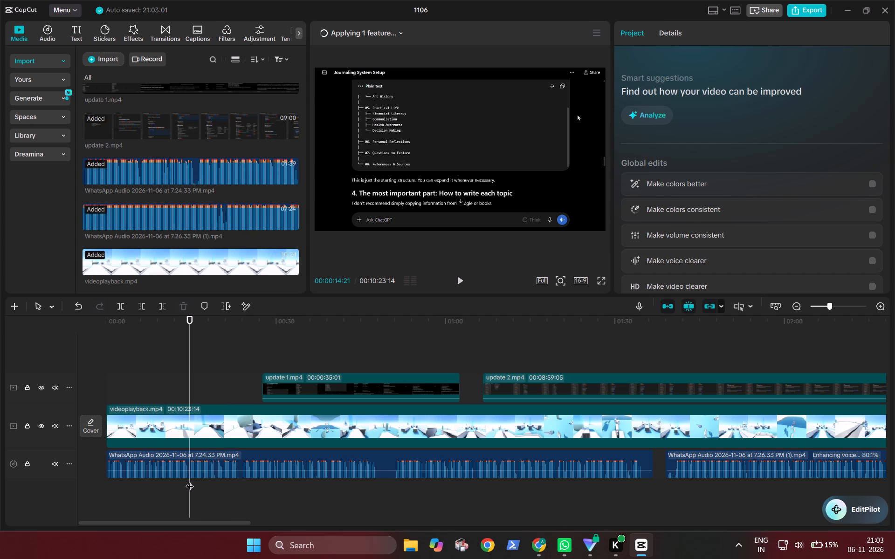
key("space")
left_click(190, 480)
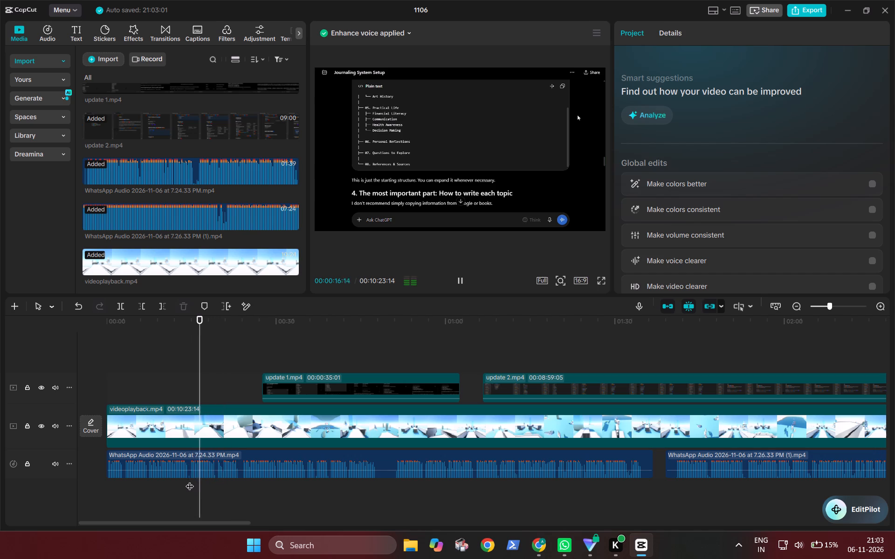
left_click(209, 425)
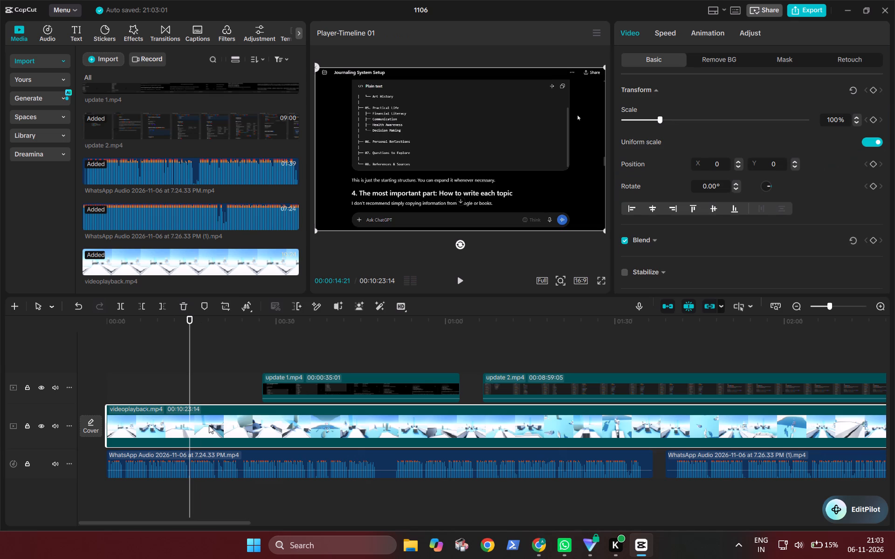
left_click_drag(348, 386, 273, 386)
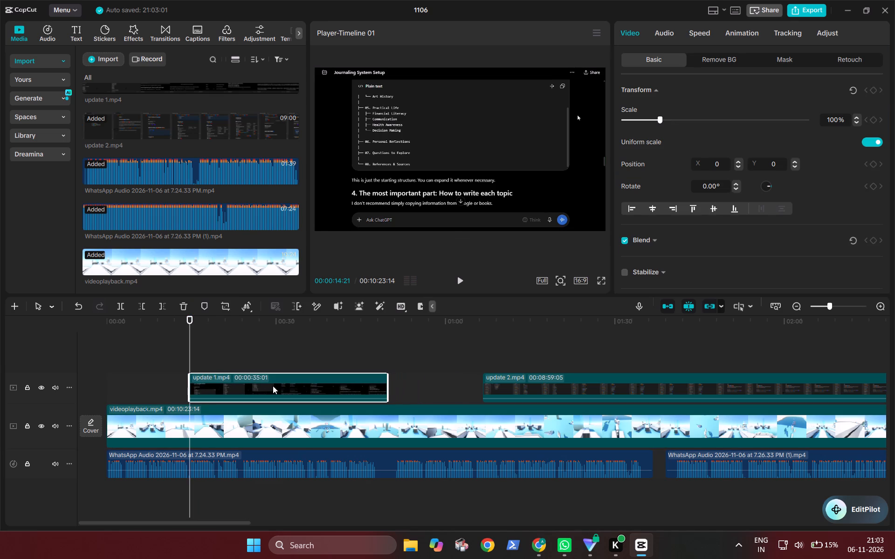
Play on to the pause in the first WhatsApp audio clip and split the clip at 00:00:47:29.
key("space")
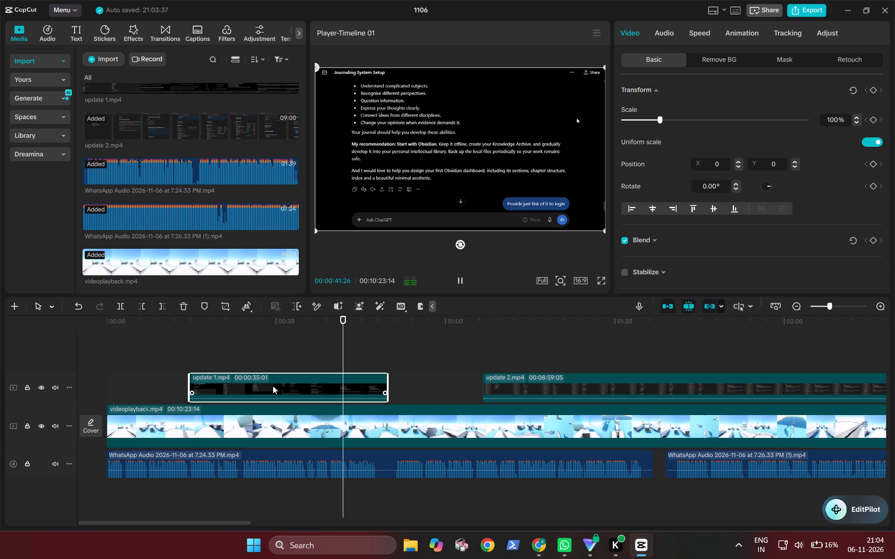
left_click(378, 480)
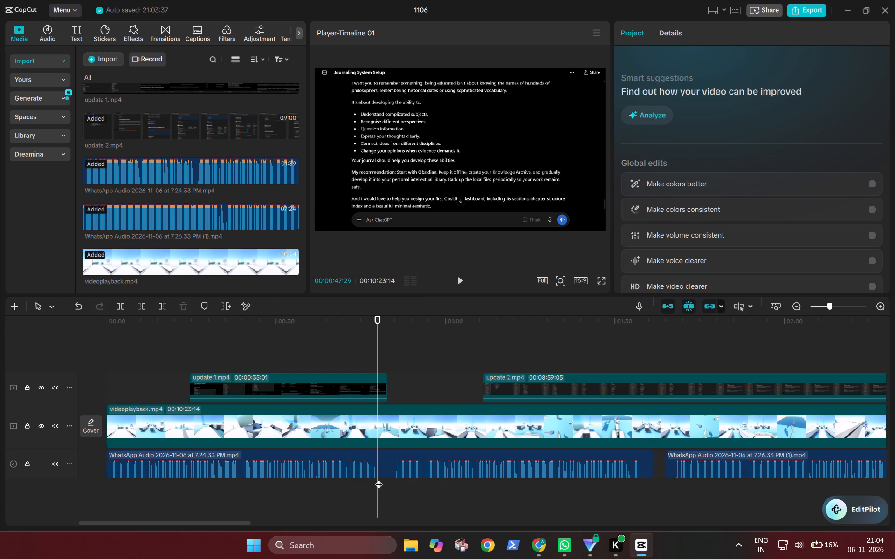
left_click(386, 464)
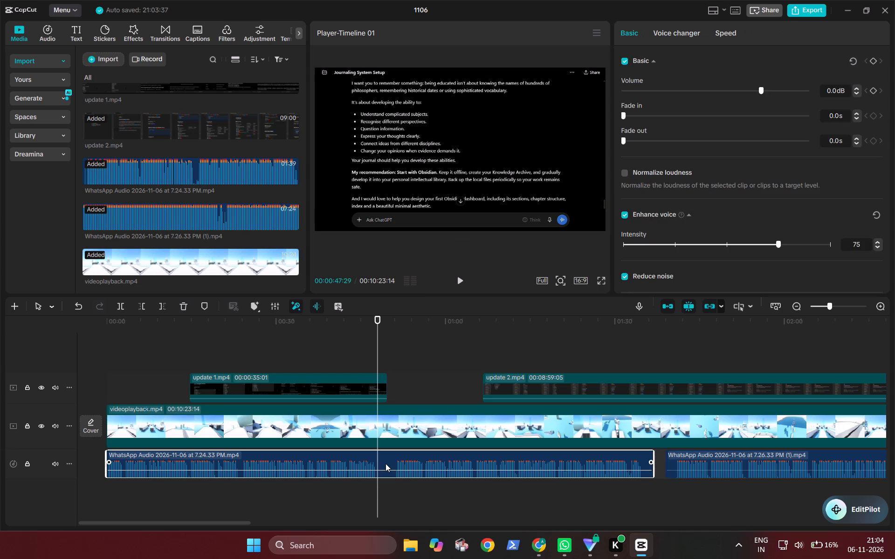
key("ctrl+b")
Trim the silent start of the split audio's second part up to 00:00:50:29, close the gap to the first part, and check the join.
left_click(393, 481)
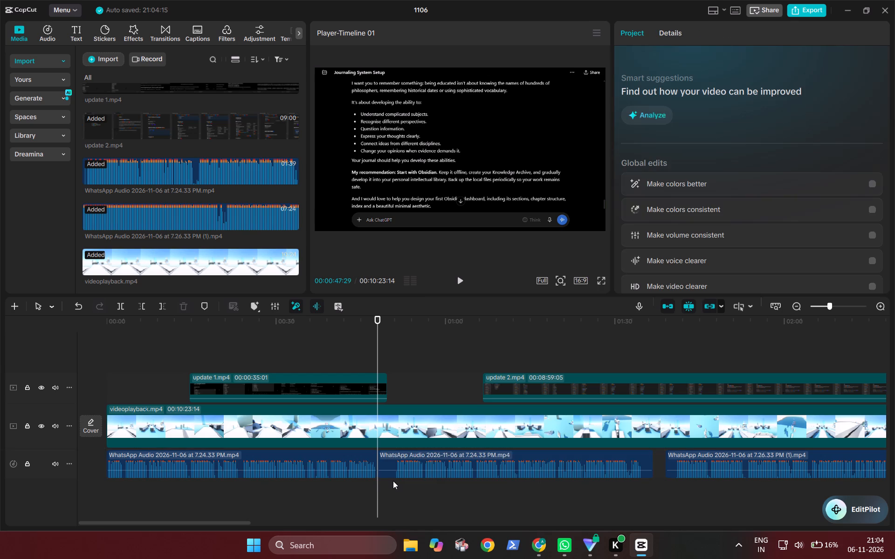
key("Right")
key("Right")
key("Right")
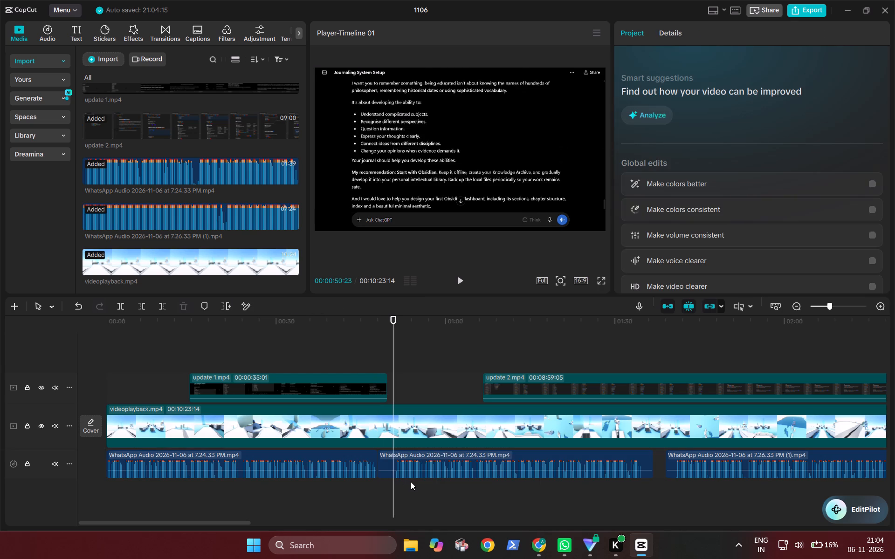
key("Right")
key("Right")
key("Right")
key("Right")
key("Right")
left_click(414, 464)
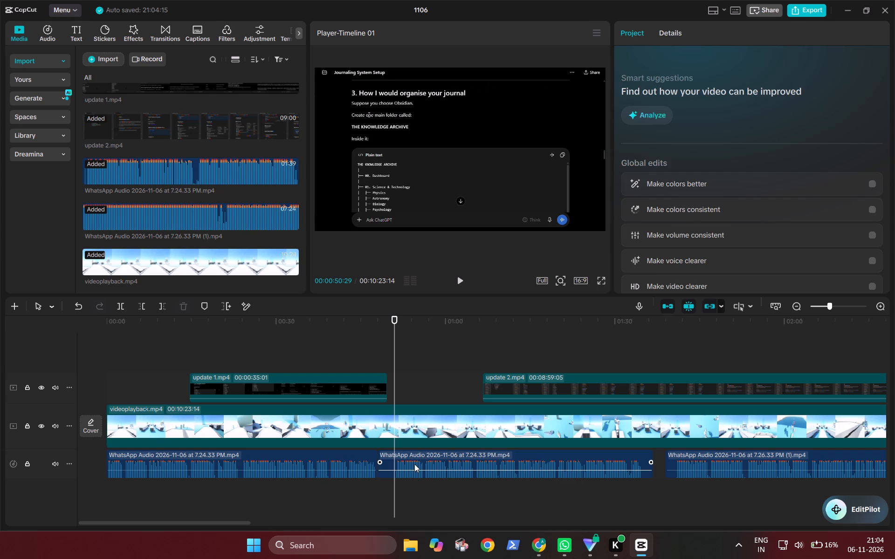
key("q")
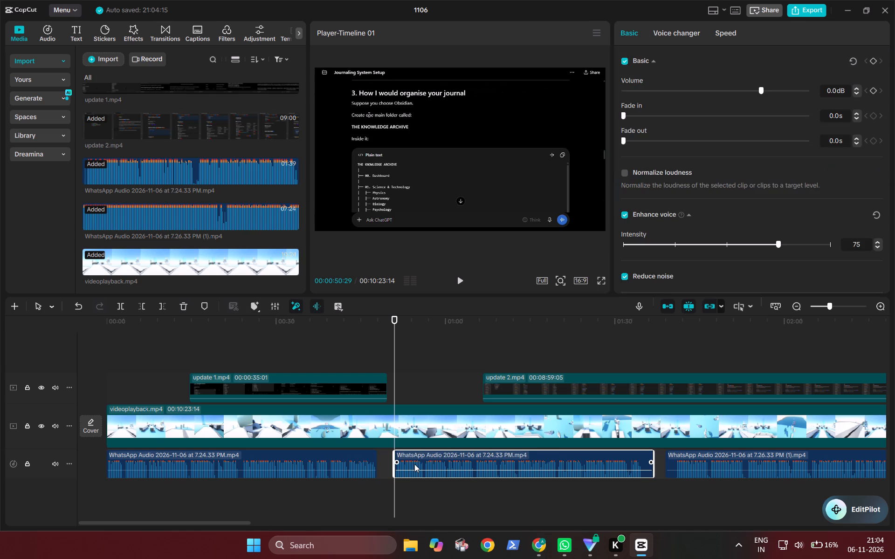
left_click(438, 497)
left_click_drag(440, 467, 421, 467)
left_click(371, 483)
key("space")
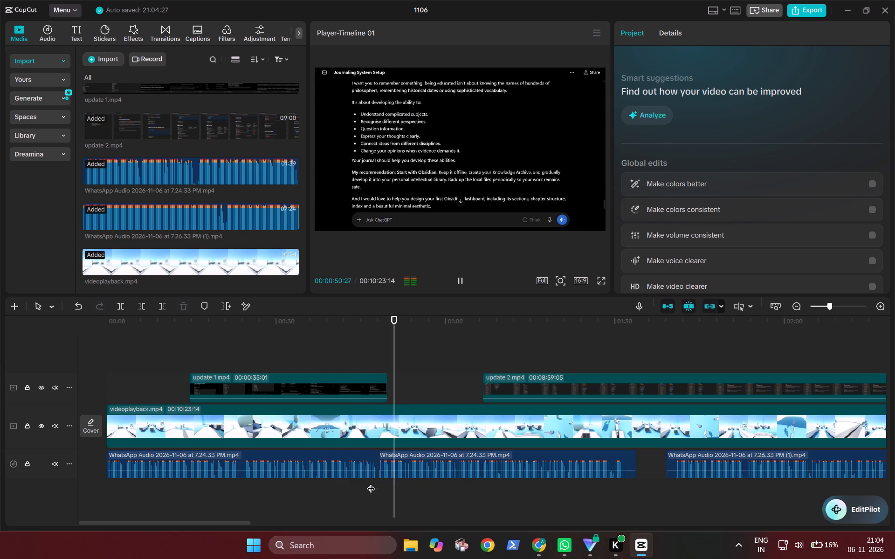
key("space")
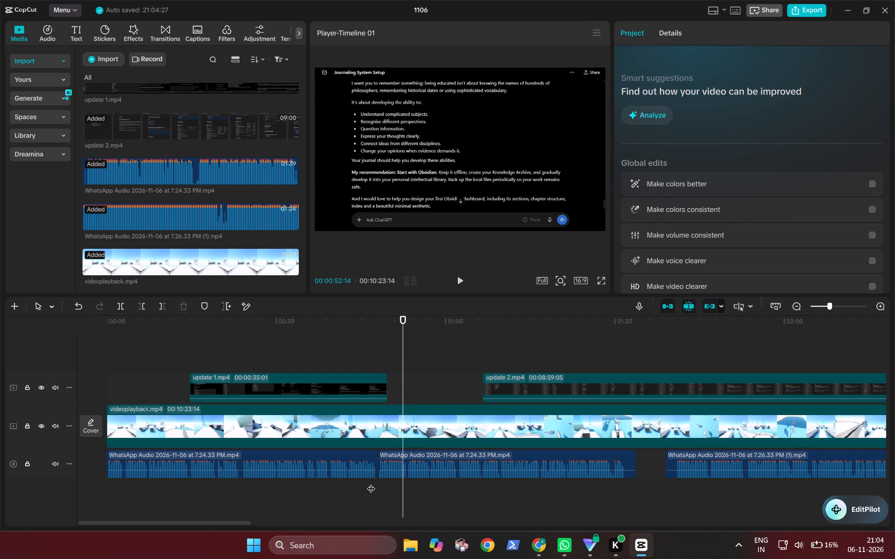
Move update 2.mp4 so it starts directly after update 1.mp4, at 00:00:49:22.
left_click_drag(553, 384, 454, 390)
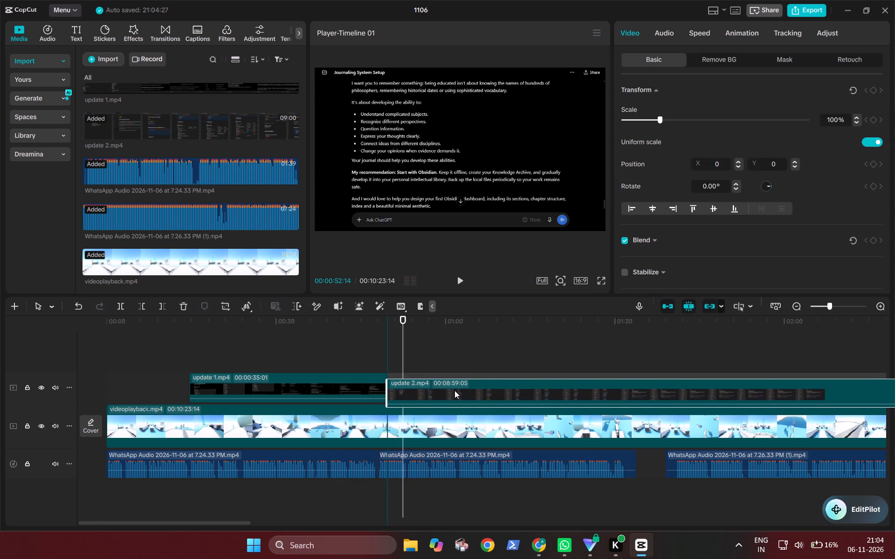
left_click_drag(454, 390, 457, 389)
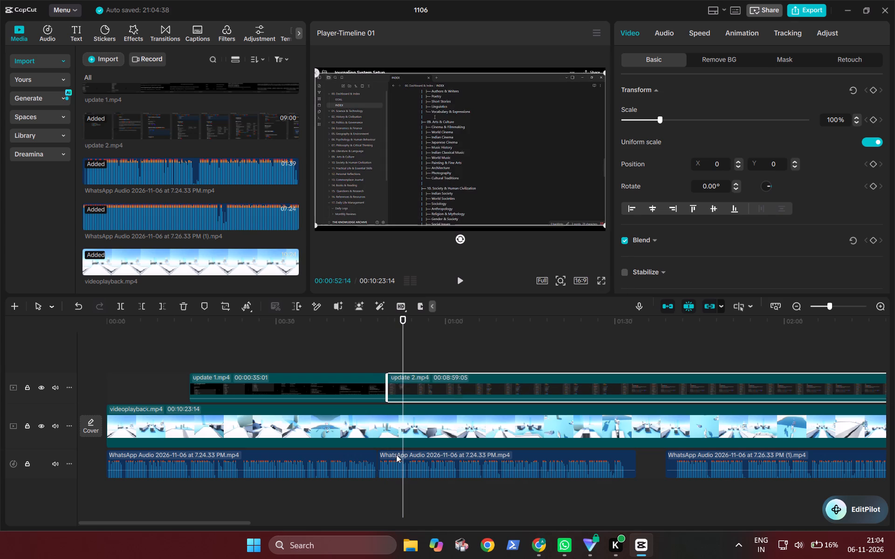
Trim the end of update 1.mp4 to the audio cut at 00:00:47:29 and move update 2.mp4 directly against it.
left_click(376, 484)
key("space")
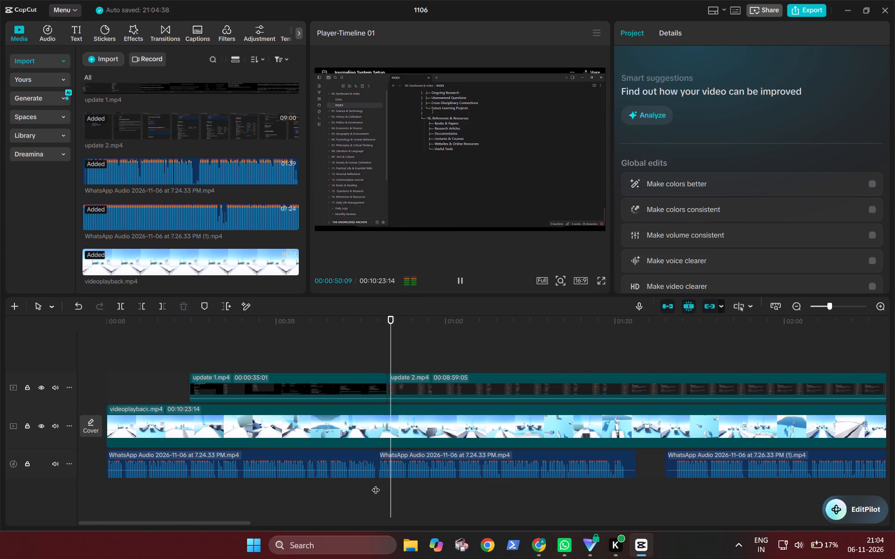
left_click(377, 484)
left_click(430, 457)
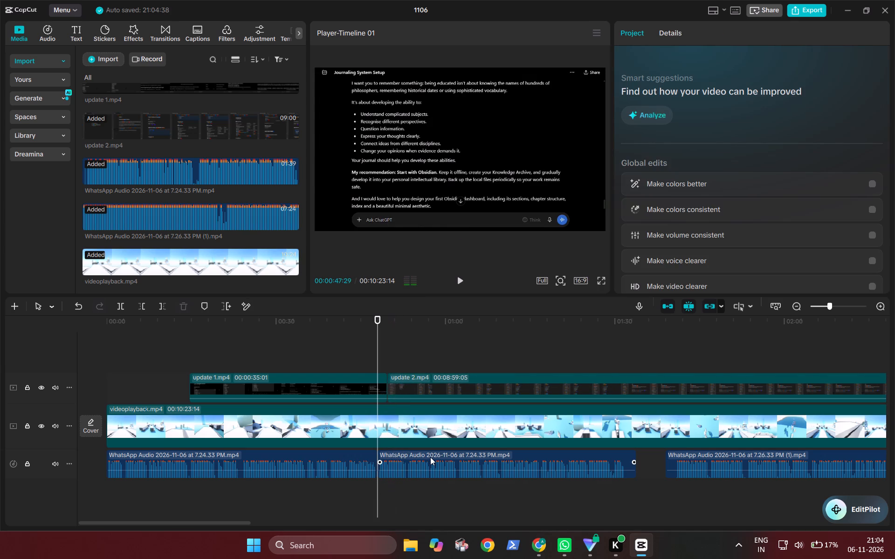
key("Down")
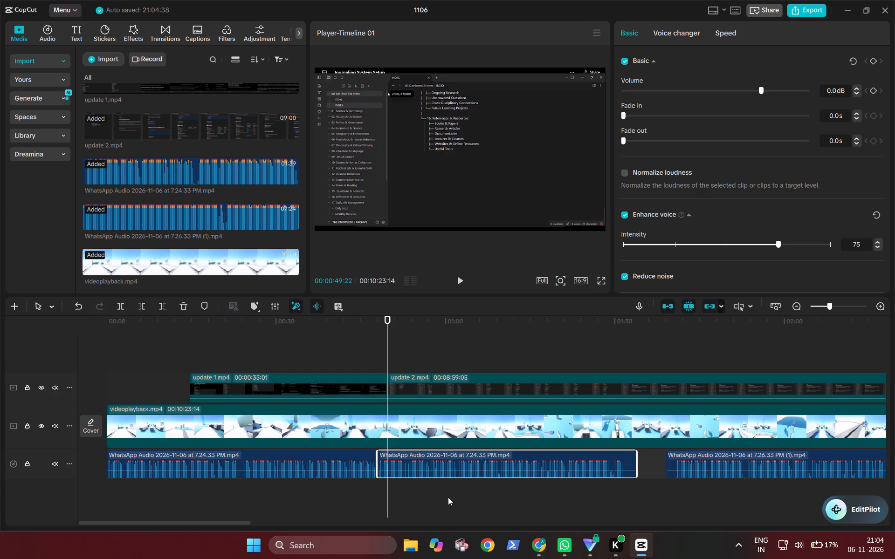
key("Down")
key("Up")
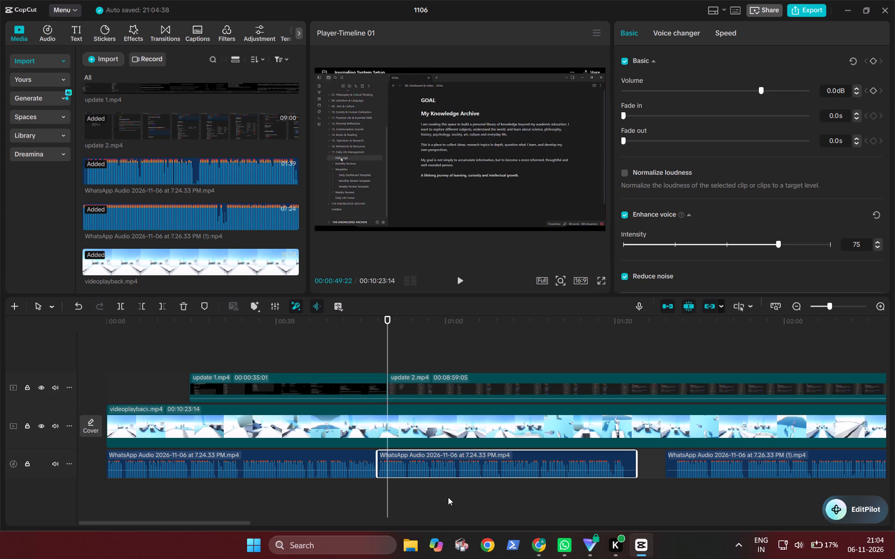
key("Up")
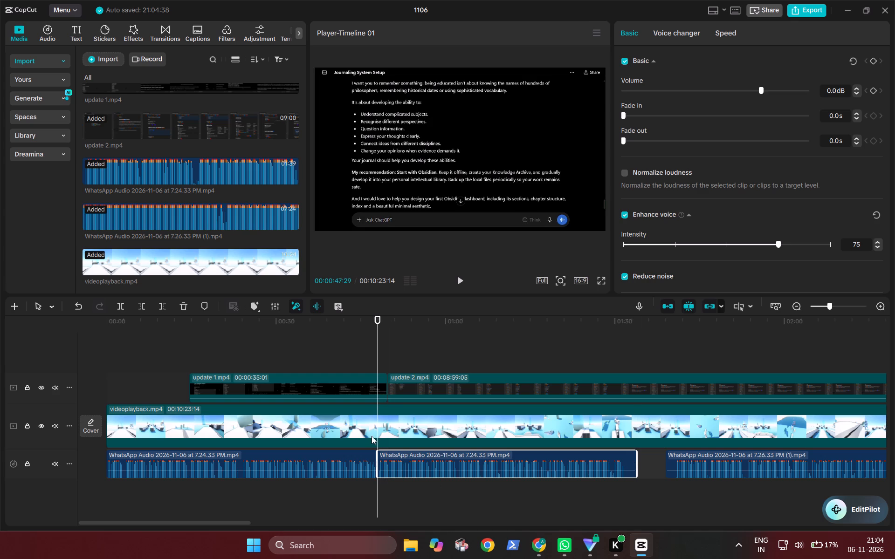
left_click(373, 390)
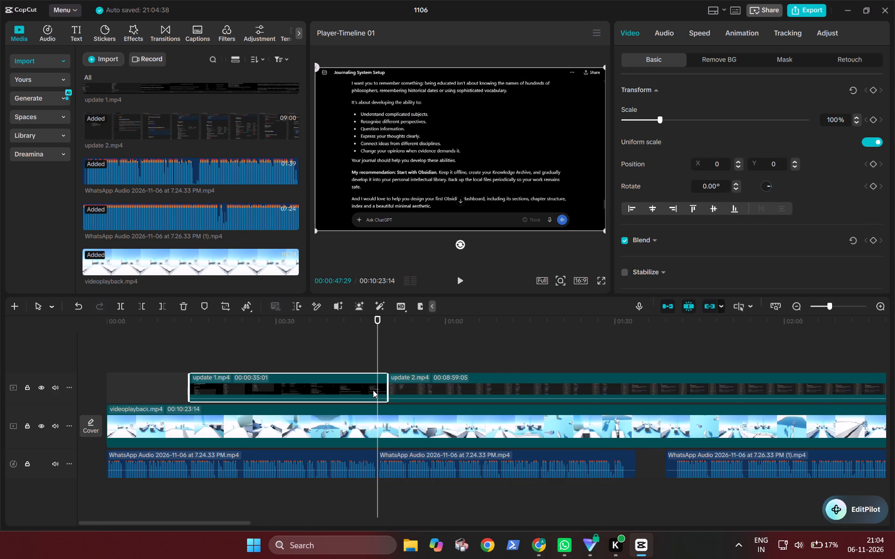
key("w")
left_click_drag(426, 387, 421, 387)
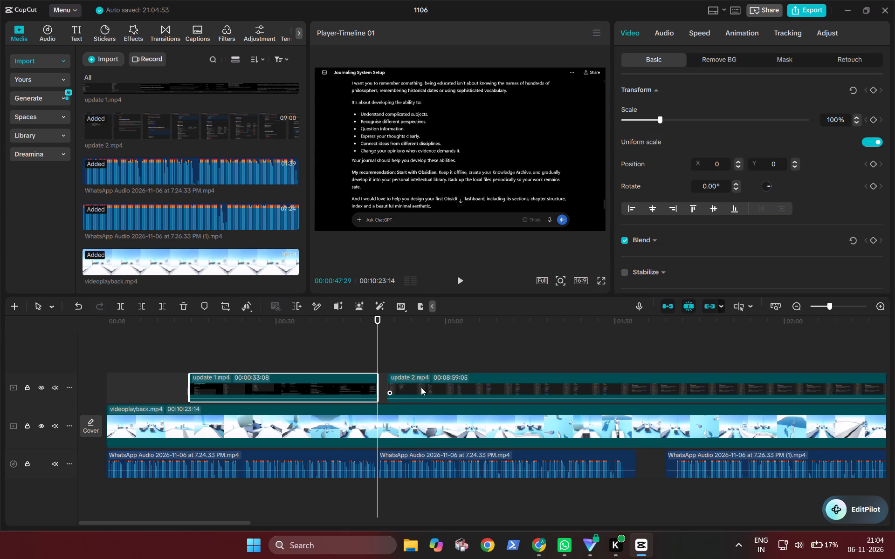
left_click_drag(421, 387, 413, 387)
Play the second half of the voice-over to find its cue and split update 2.mp4 at 00:01:16:24.
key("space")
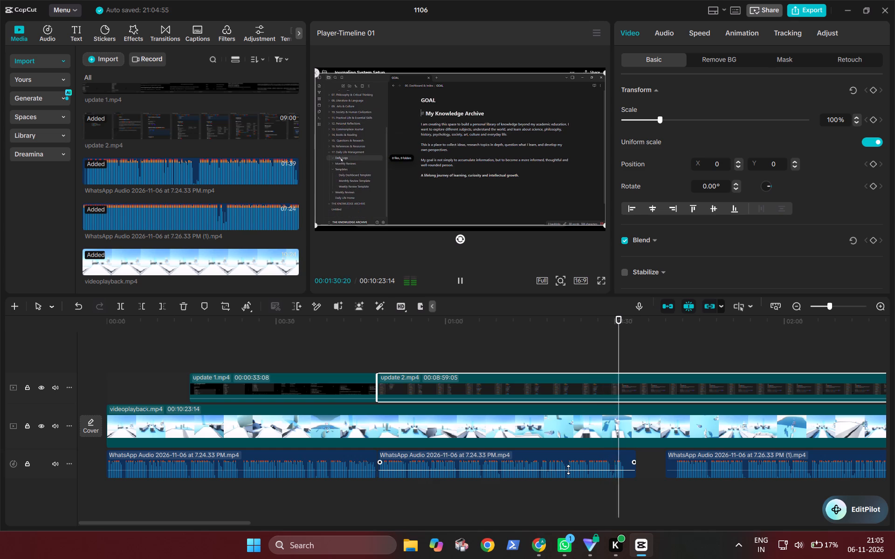
left_click(533, 484)
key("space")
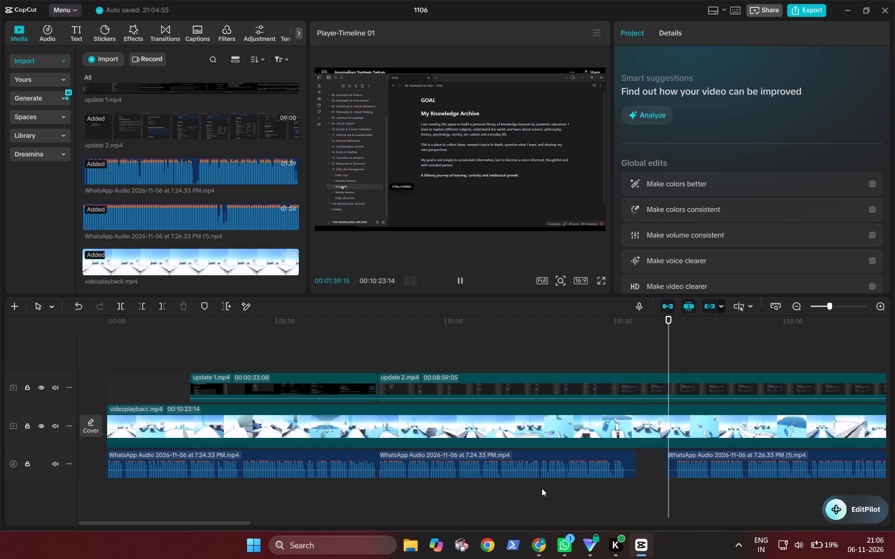
left_click(542, 487)
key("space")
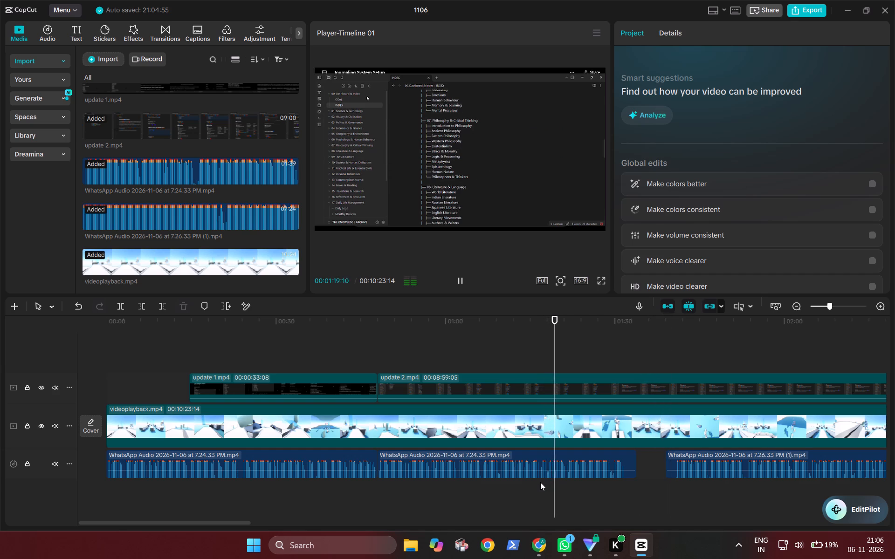
left_click(540, 482)
left_click(573, 392)
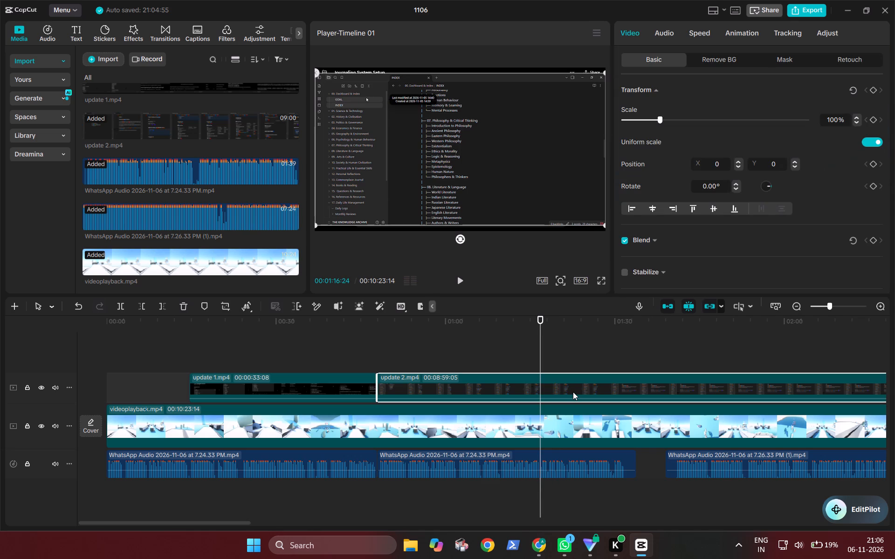
key("ctrl+b")
Trim the start of the second update 2.mp4 piece up to 00:01:32:01 and move it flush against the first piece.
key("space")
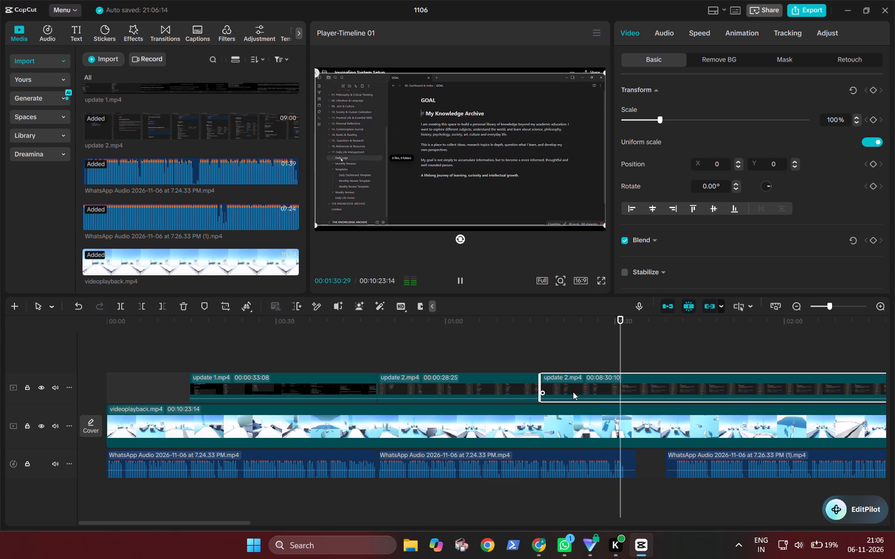
key("space")
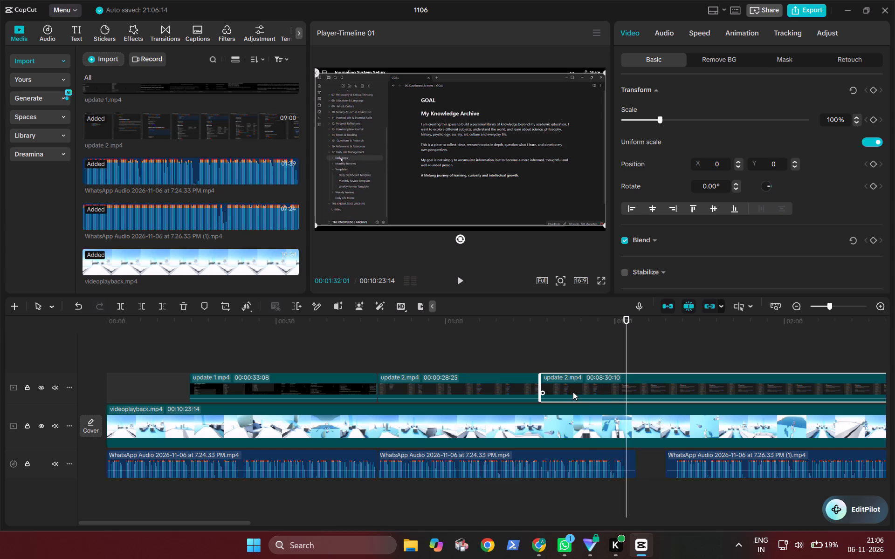
left_click(616, 390)
key("q")
left_click_drag(675, 383, 623, 383)
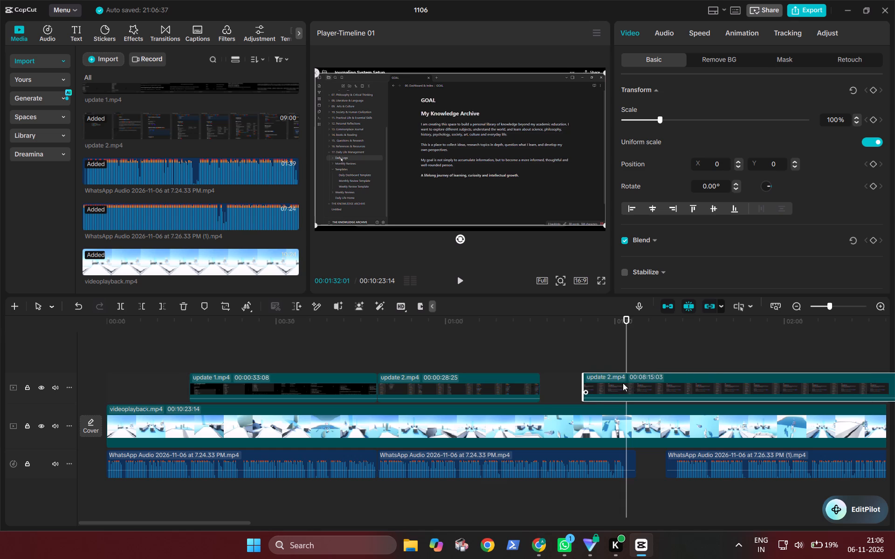
left_click_drag(623, 383, 591, 383)
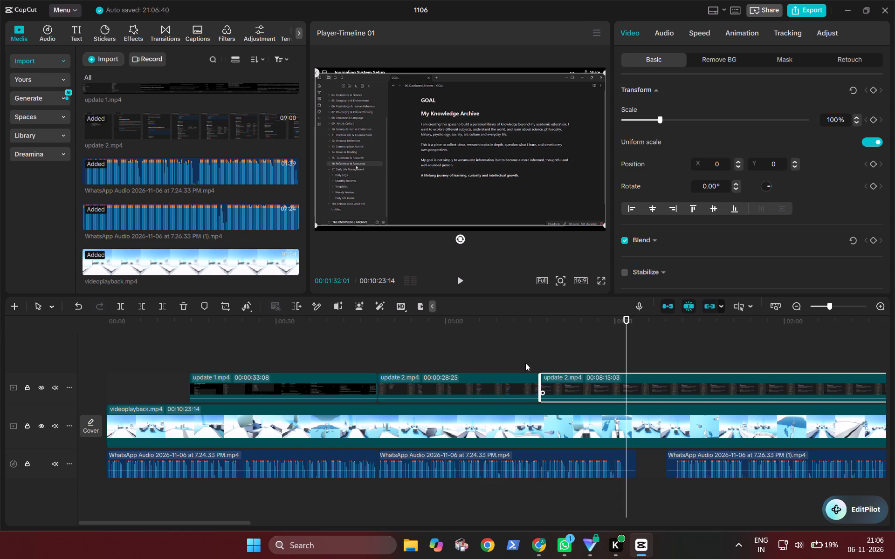
Play the voice-over from the start of the second update 2.mp4 piece to check how the recording matches the narration.
left_click(523, 362)
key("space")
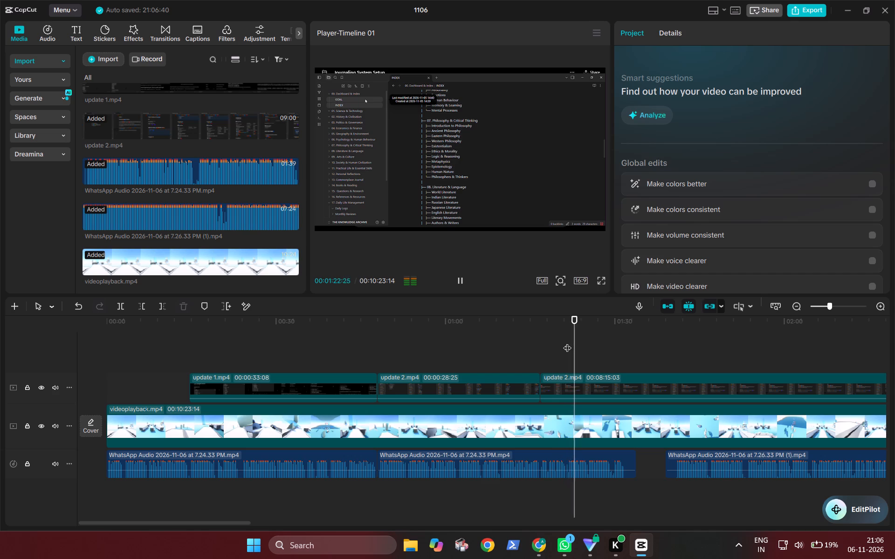
left_click(552, 354)
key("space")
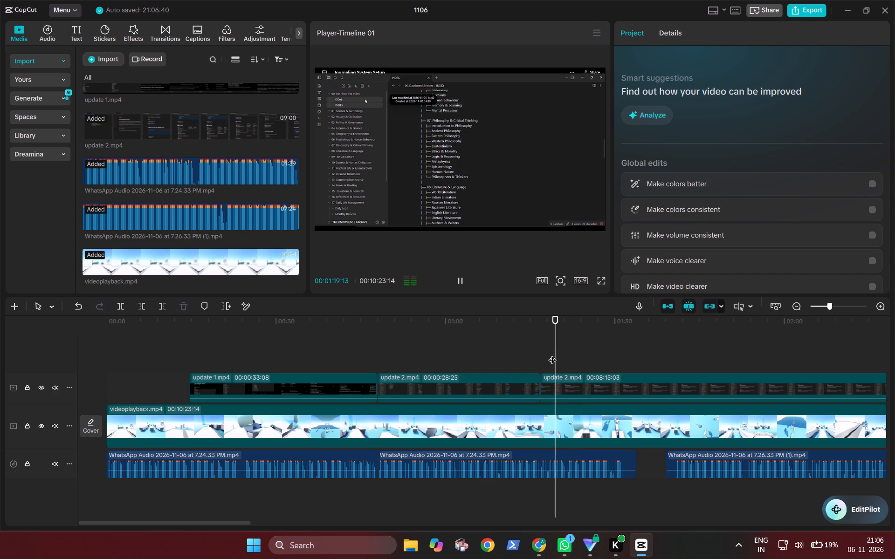
left_click(552, 384)
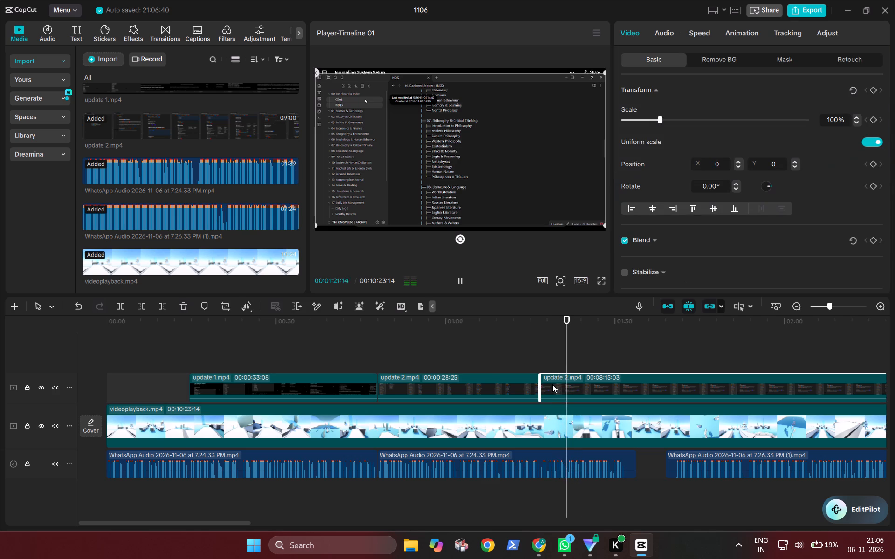
left_click(545, 351)
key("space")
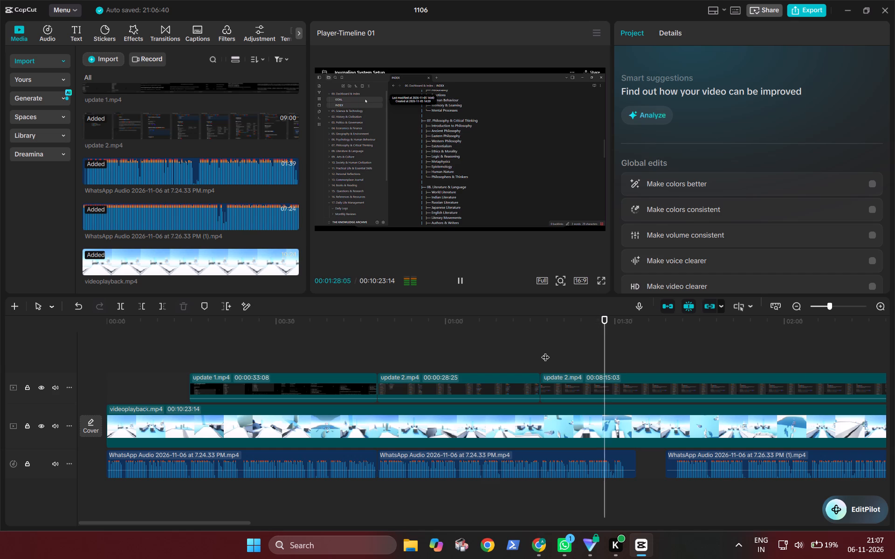
Trim the end of the second WhatsApp 7.24.33 PM audio piece back to 00:01:31:28.
left_click(624, 479)
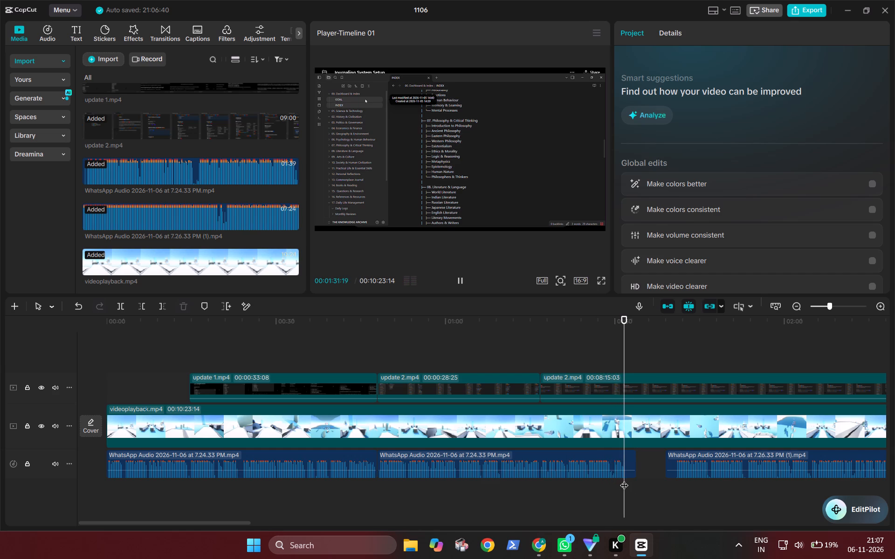
key("Right")
key("Right")
key("Right")
key("Right")
key("Right")
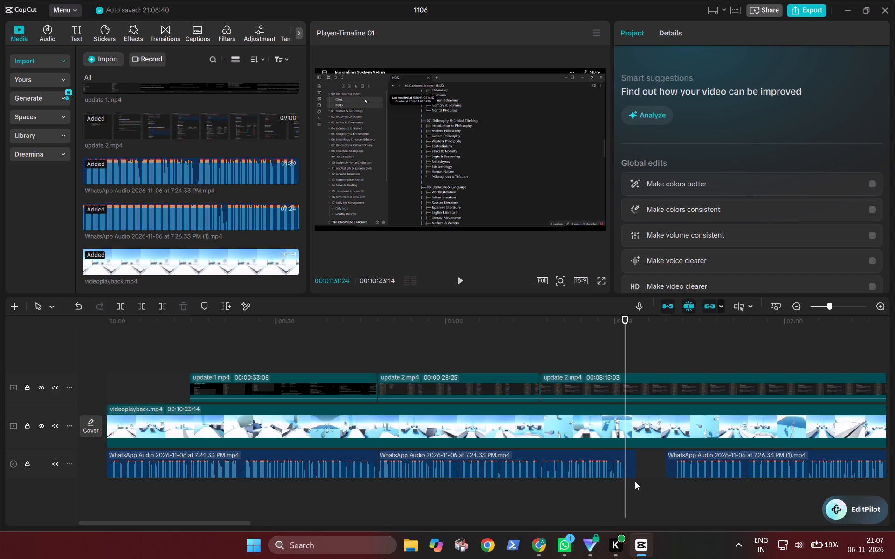
key("Right")
key("Right")
key("Right")
key("Right")
left_click(627, 459)
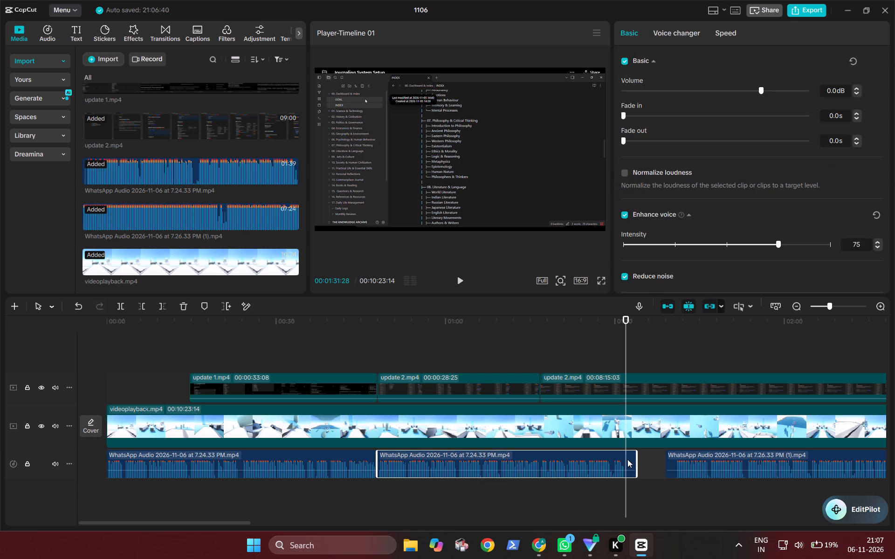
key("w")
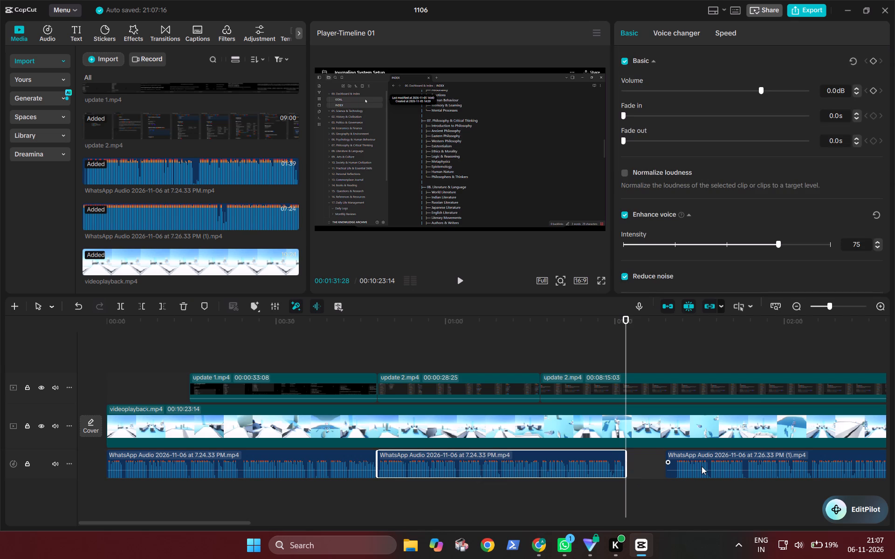
Move the WhatsApp 7.26.33 PM (1) audio clip flush against the end of the 7.24.33 PM audio.
left_click_drag(702, 466, 663, 468)
Trim the 7.26.33 PM (1) audio's lead-in up to 00:01:33:16 and move the clip back flush against the preceding audio.
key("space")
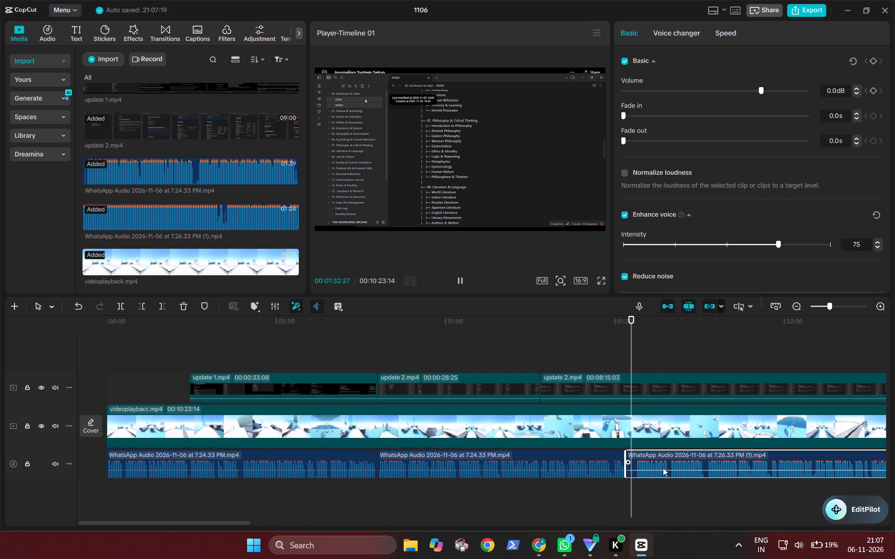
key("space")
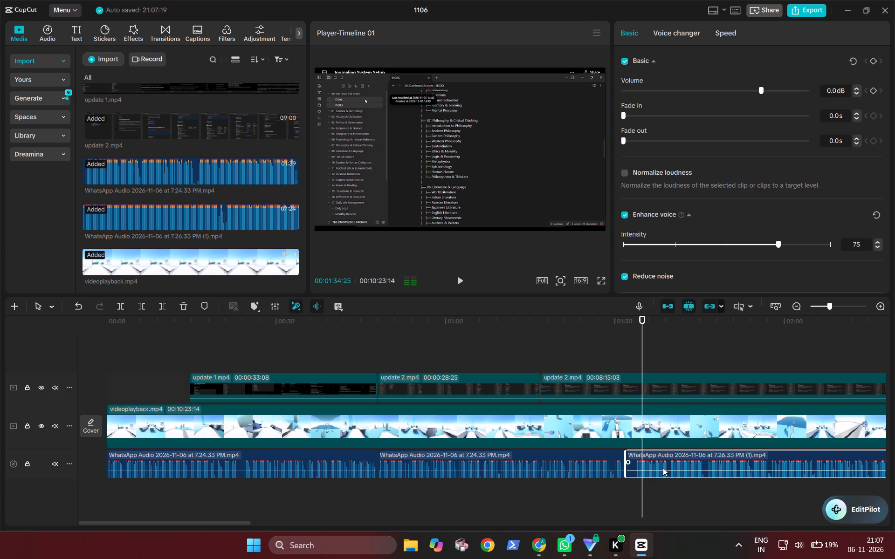
left_click(635, 480)
left_click(658, 466)
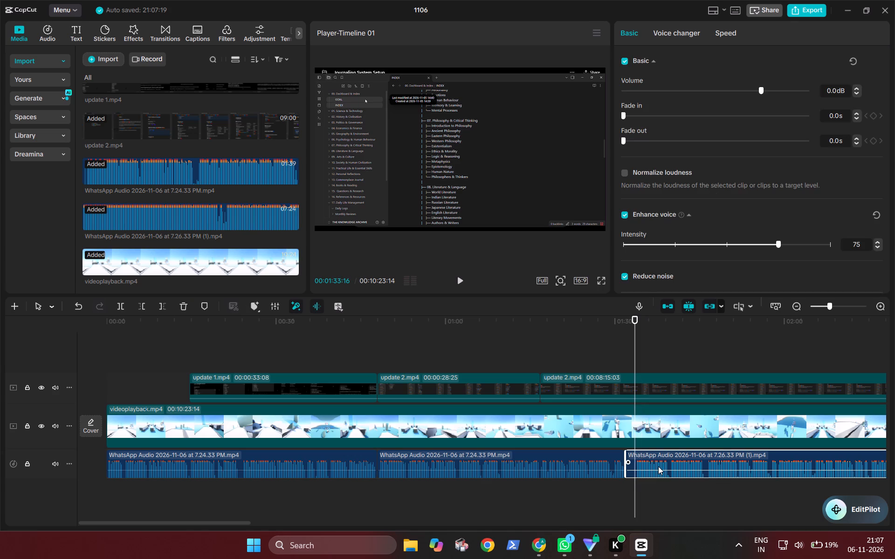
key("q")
left_click_drag(658, 466, 644, 466)
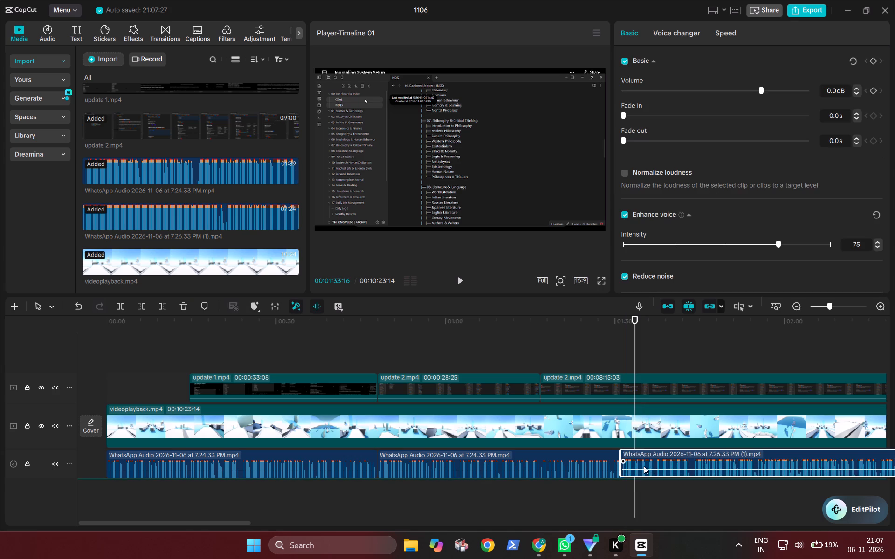
left_click_drag(644, 466, 654, 466)
left_click_drag(654, 466, 647, 467)
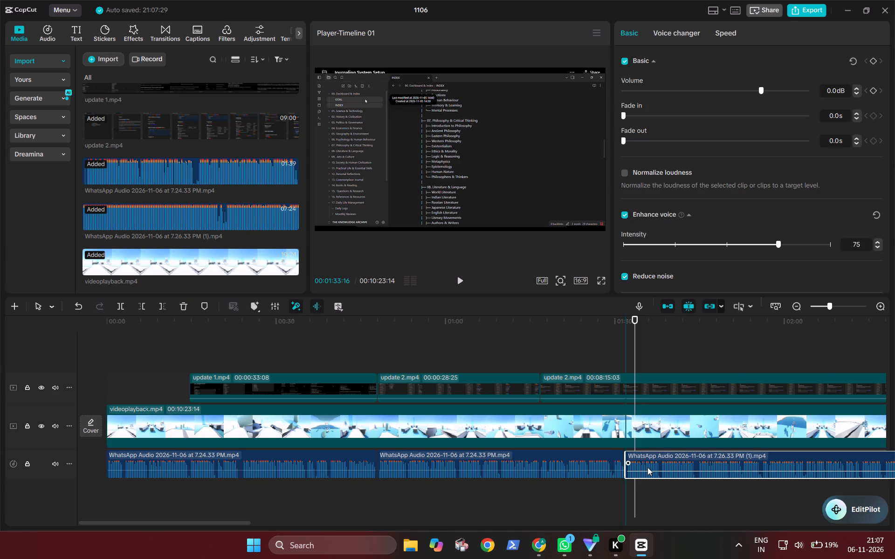
Play the voice-over across the new audio join and around 00:01:21:09 to examine how the second update 2.mp4 piece fits it.
left_click(624, 484)
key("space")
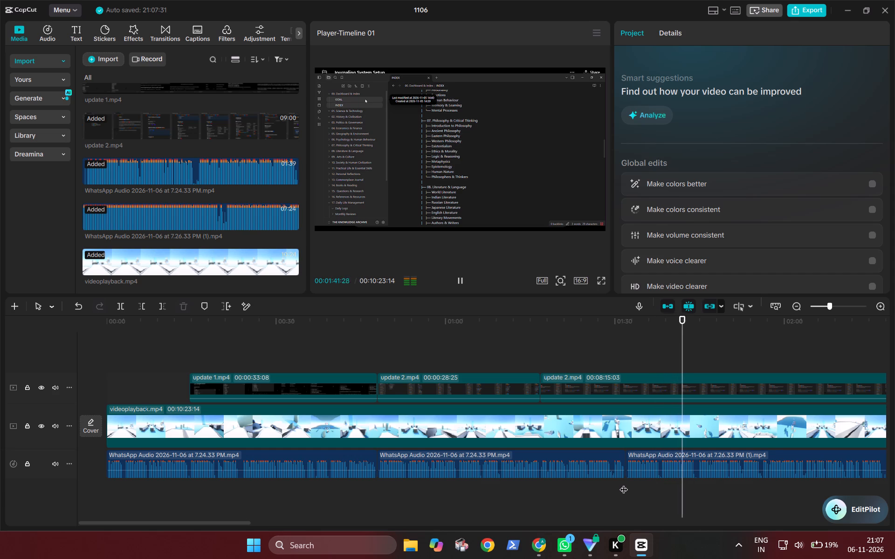
scroll(729, 389, "left", 1)
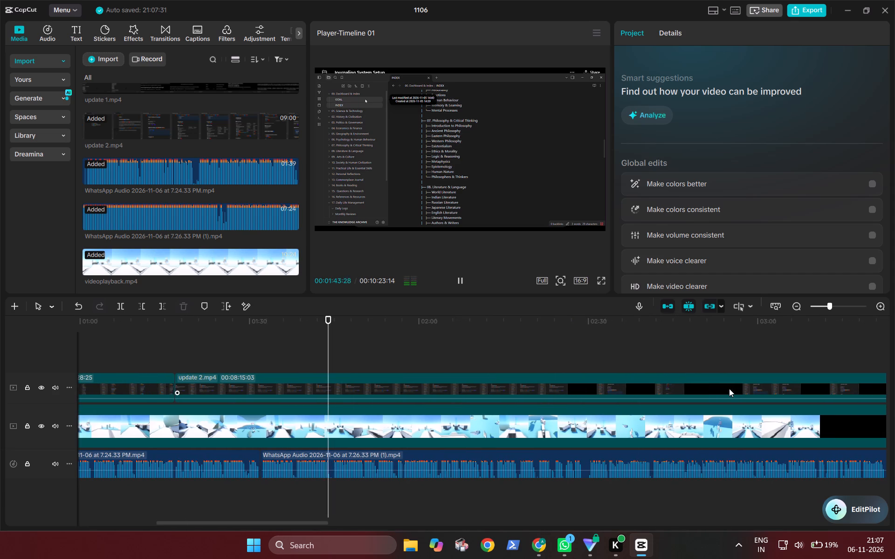
left_click(449, 339)
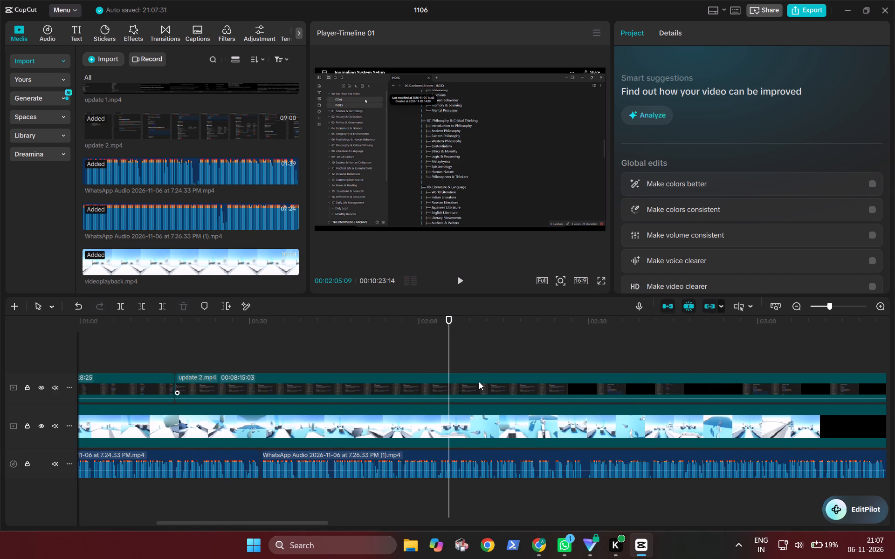
left_click(480, 382)
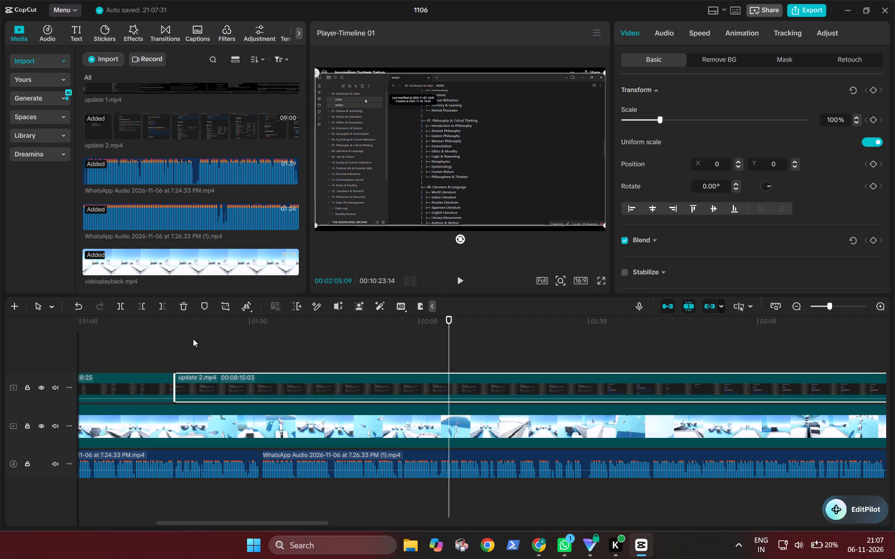
left_click(200, 368)
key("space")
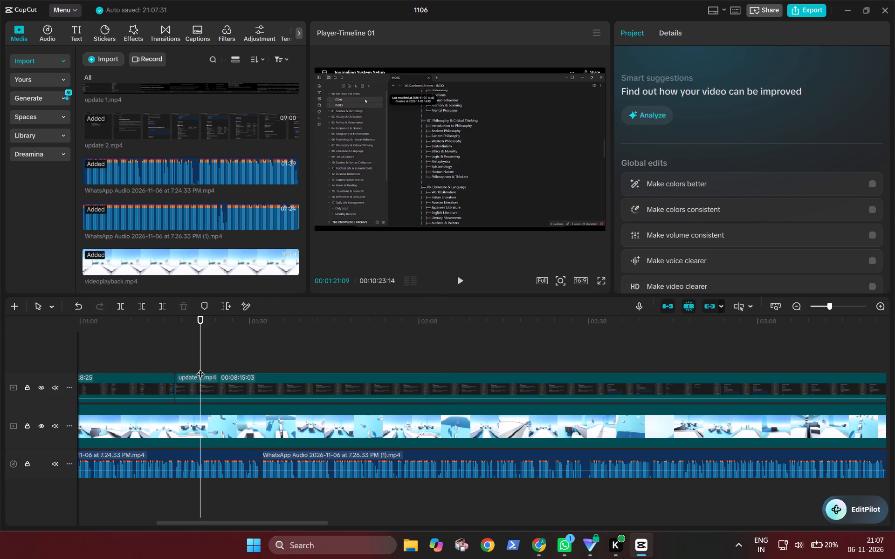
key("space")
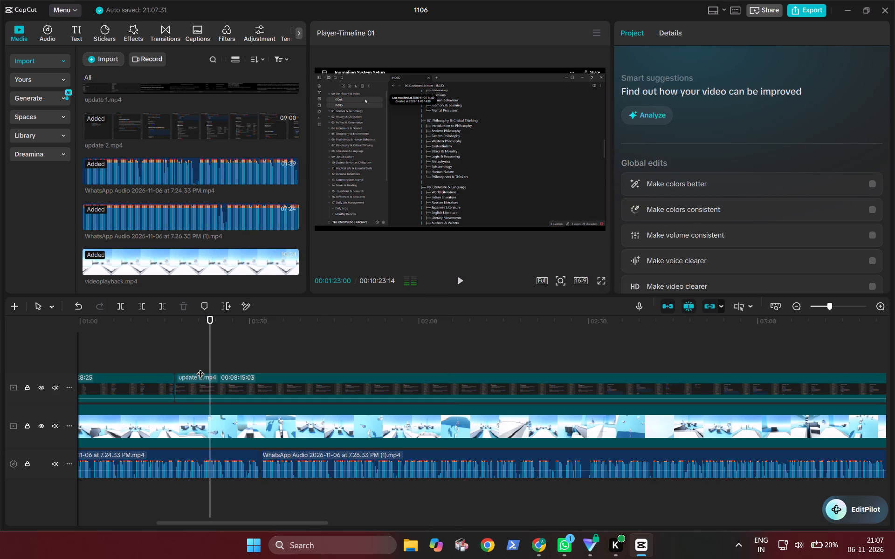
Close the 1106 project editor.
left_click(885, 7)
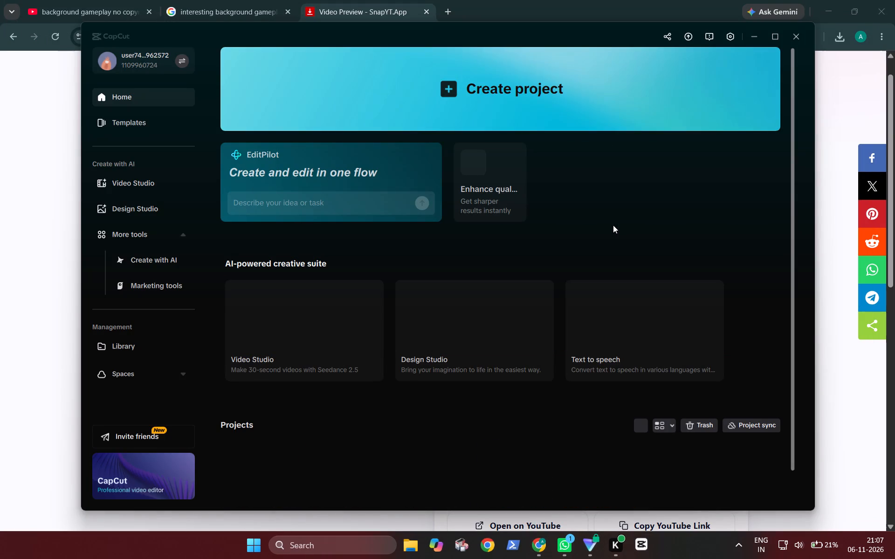
Reopen the 1106 project from the project list.
left_click(254, 472)
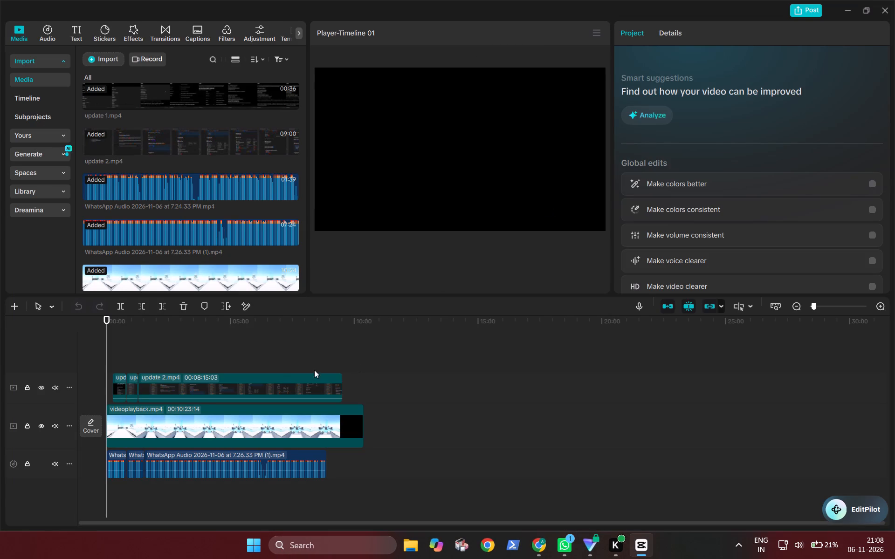
Play back the opening of the timeline, up to about 19 seconds, to check the gameplay picture in the preview.
scroll(275, 376, "up", 20, "ctrl")
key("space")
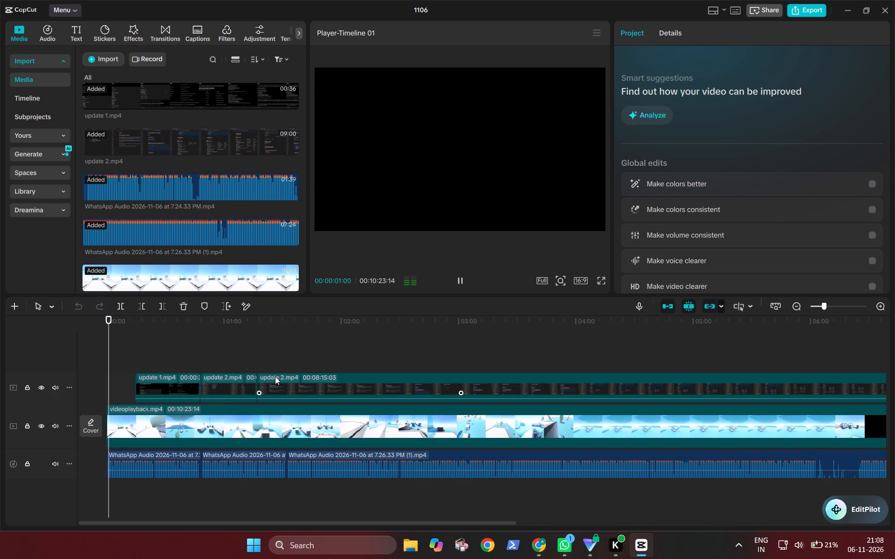
left_click(202, 420)
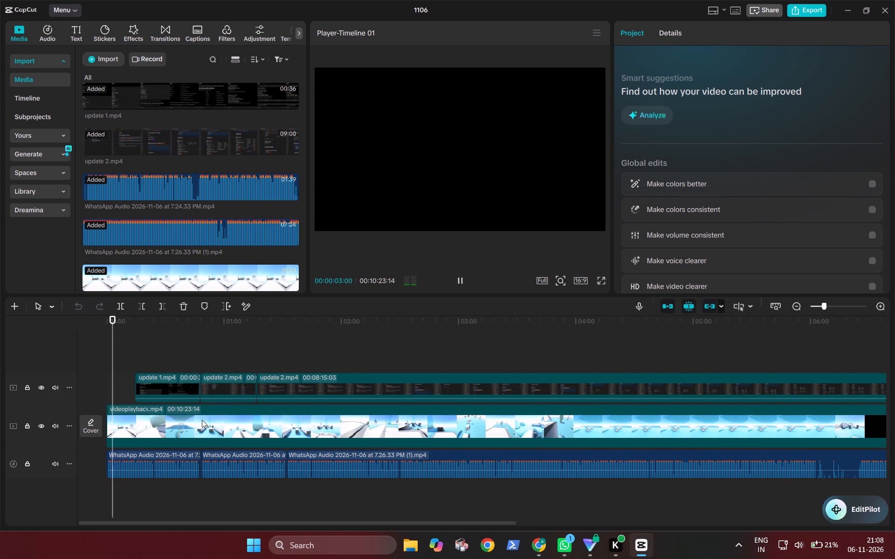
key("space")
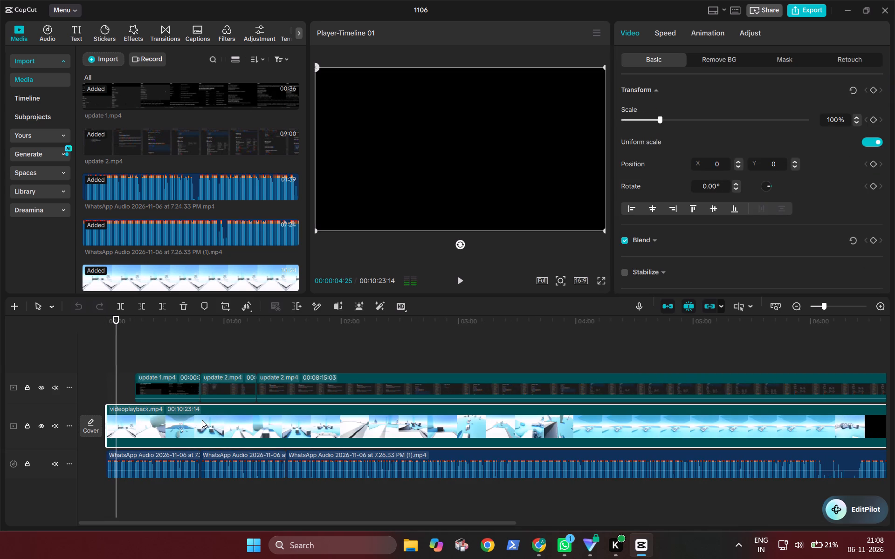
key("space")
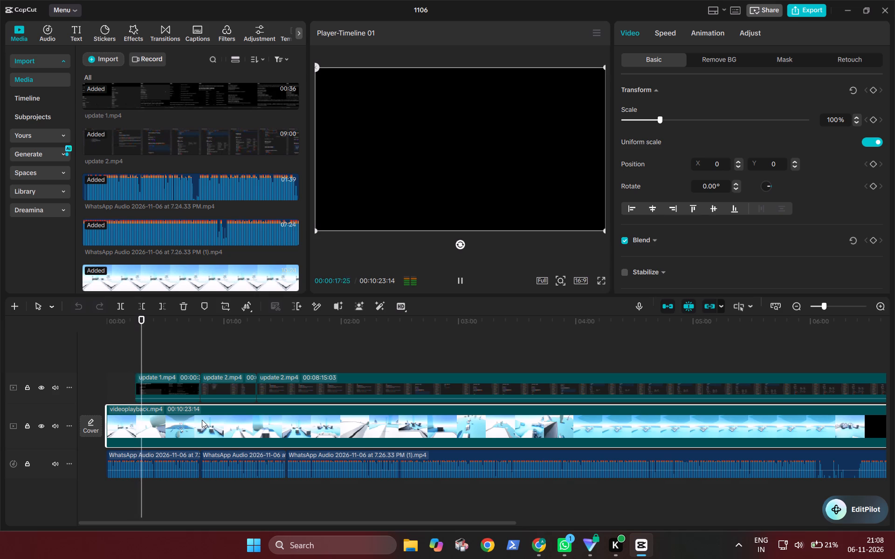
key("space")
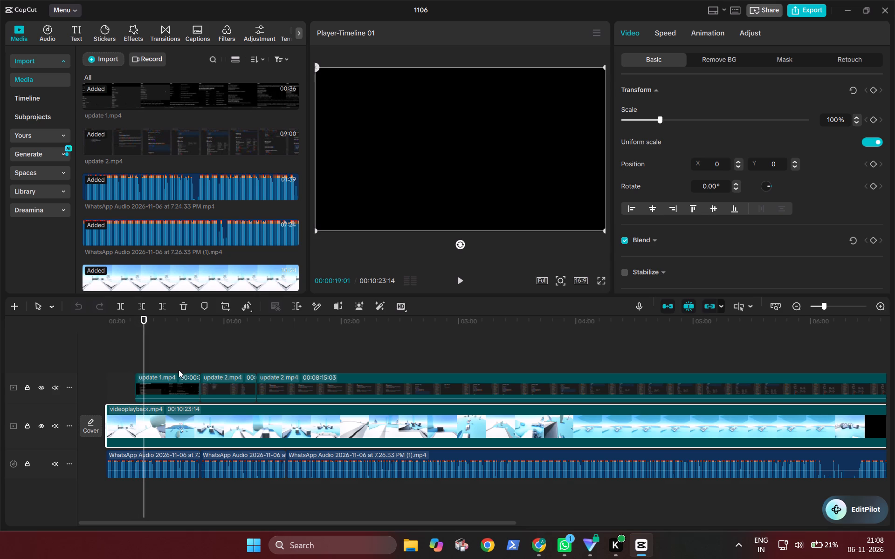
left_click(177, 343)
left_click_drag(177, 343, 95, 327)
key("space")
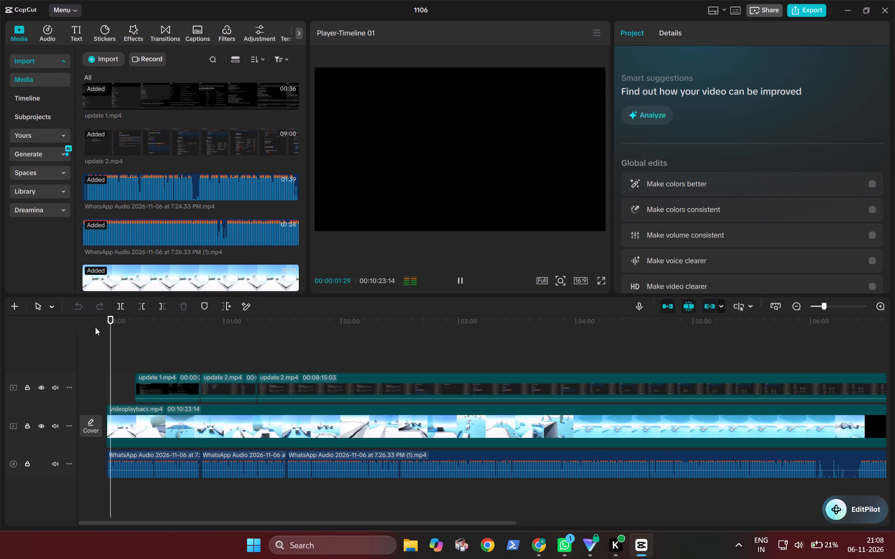
left_click(138, 493)
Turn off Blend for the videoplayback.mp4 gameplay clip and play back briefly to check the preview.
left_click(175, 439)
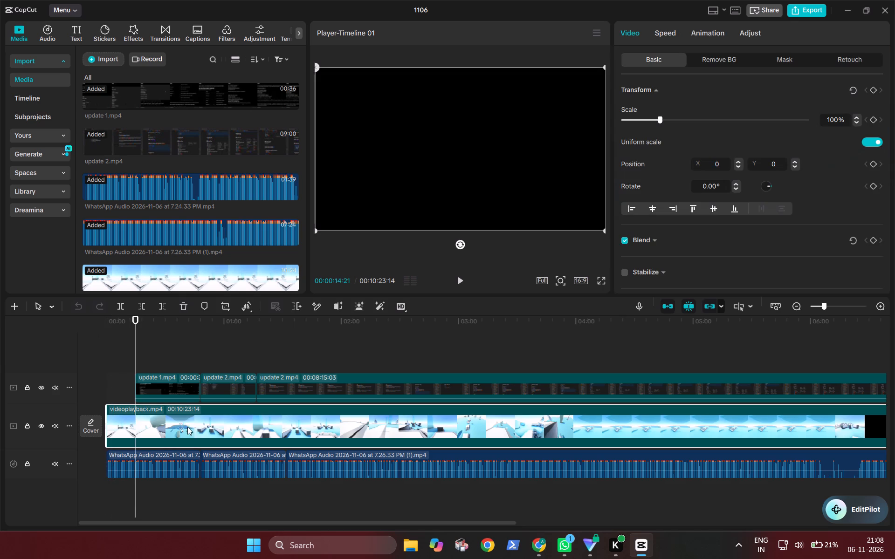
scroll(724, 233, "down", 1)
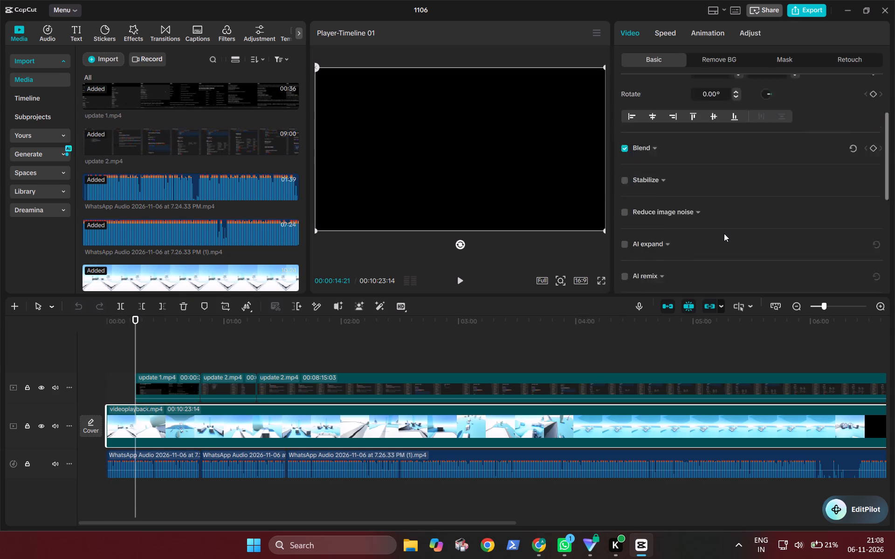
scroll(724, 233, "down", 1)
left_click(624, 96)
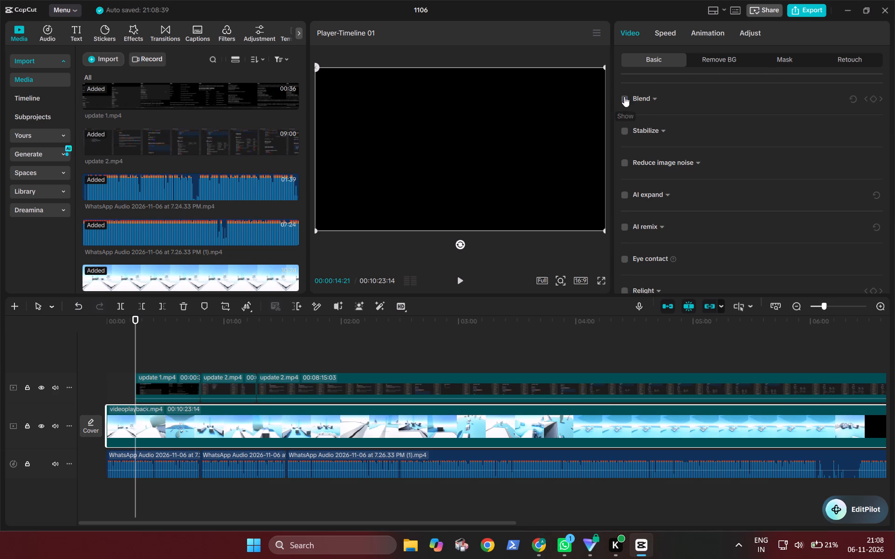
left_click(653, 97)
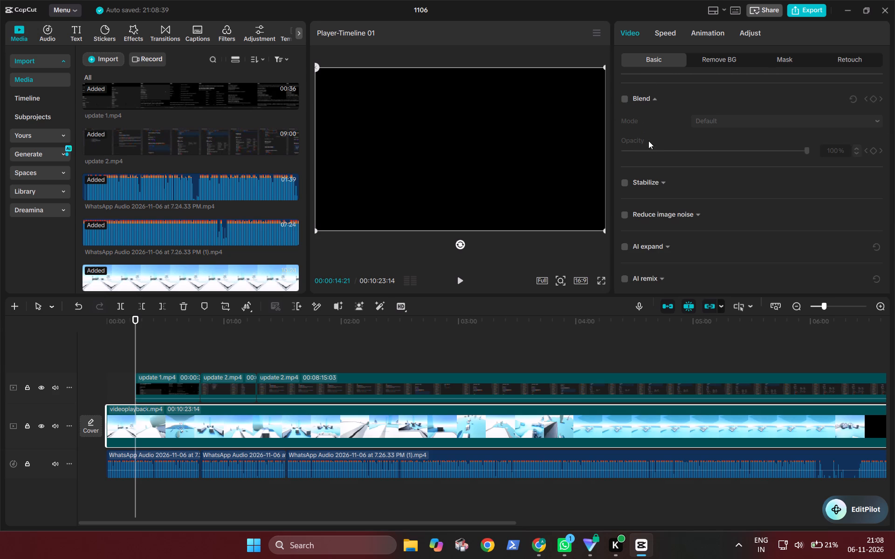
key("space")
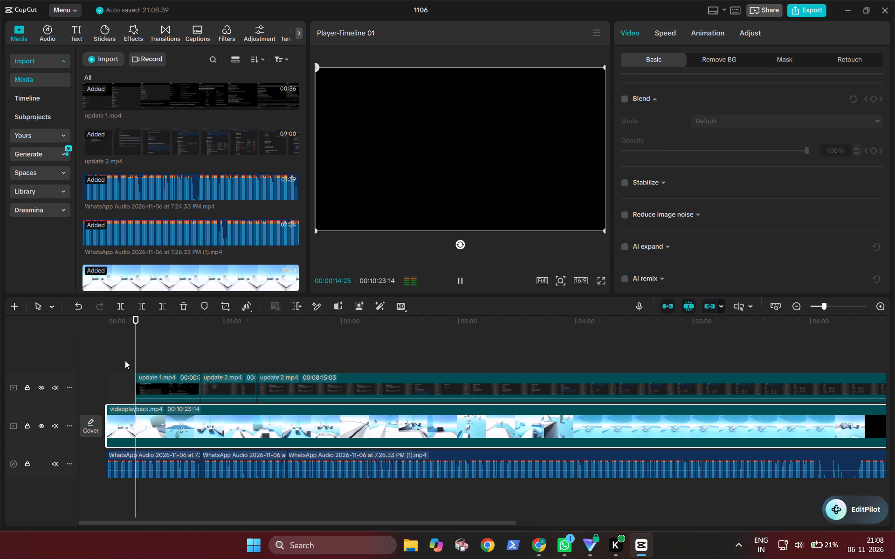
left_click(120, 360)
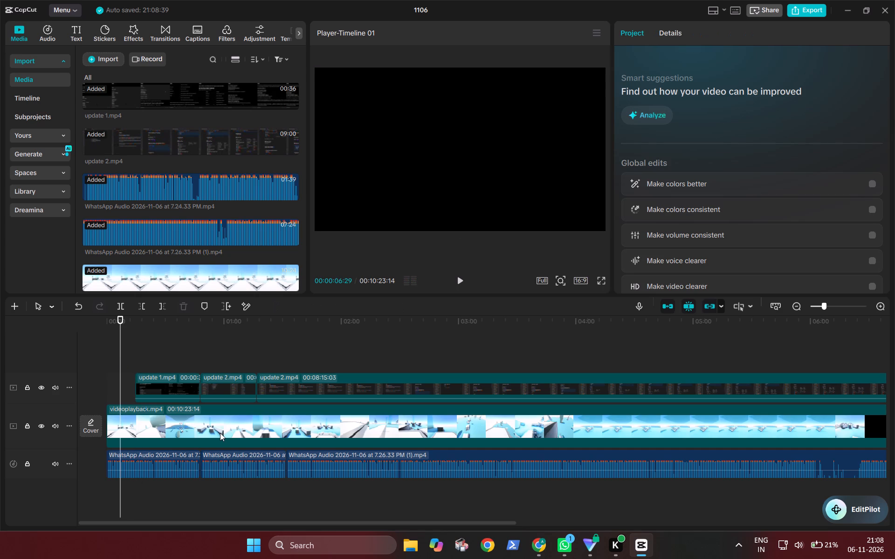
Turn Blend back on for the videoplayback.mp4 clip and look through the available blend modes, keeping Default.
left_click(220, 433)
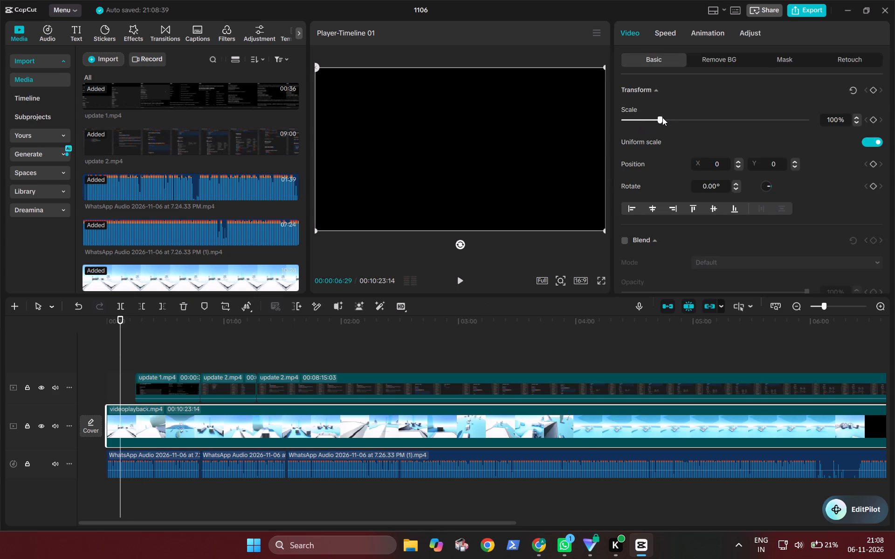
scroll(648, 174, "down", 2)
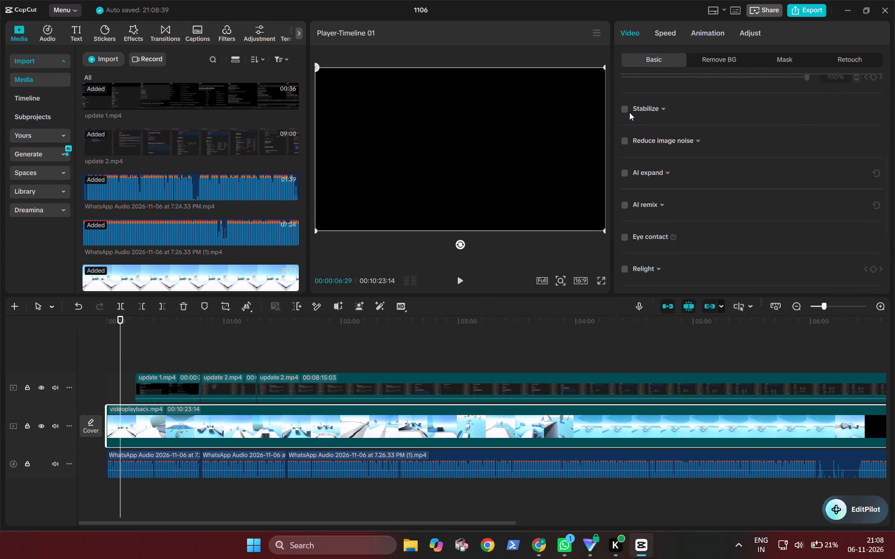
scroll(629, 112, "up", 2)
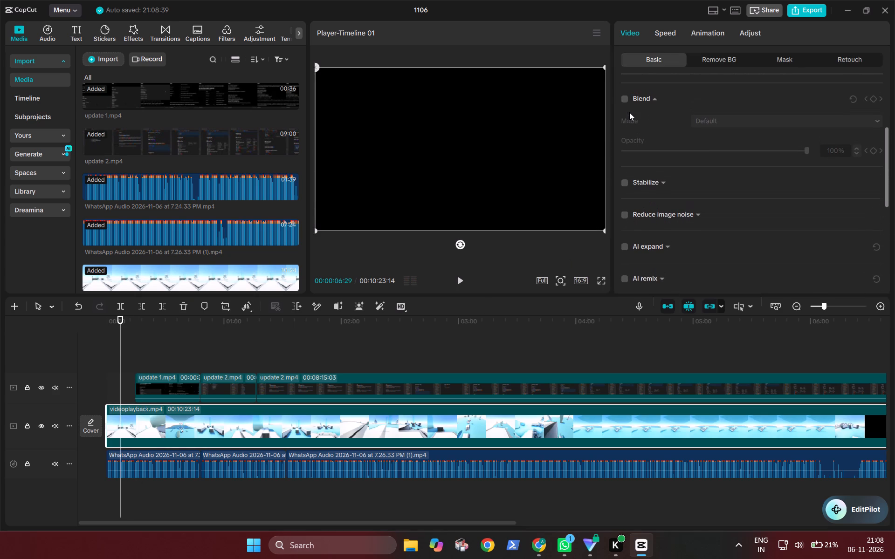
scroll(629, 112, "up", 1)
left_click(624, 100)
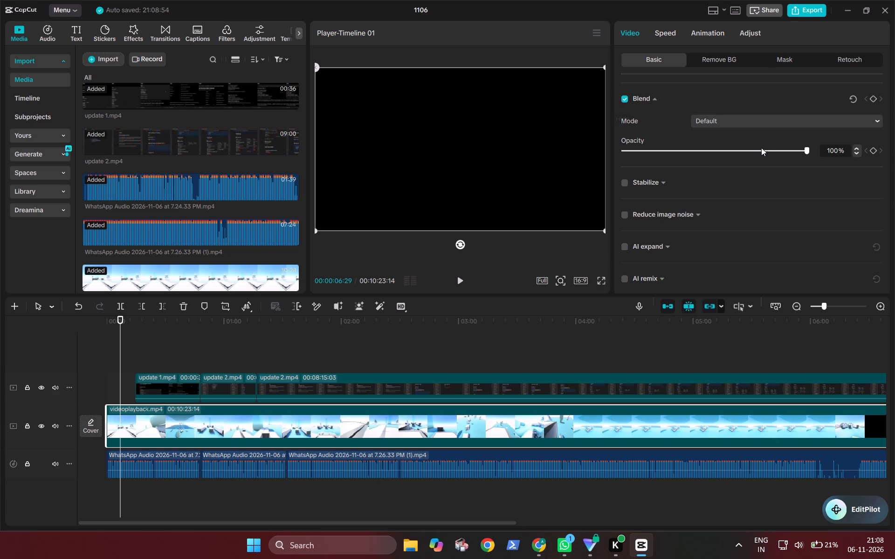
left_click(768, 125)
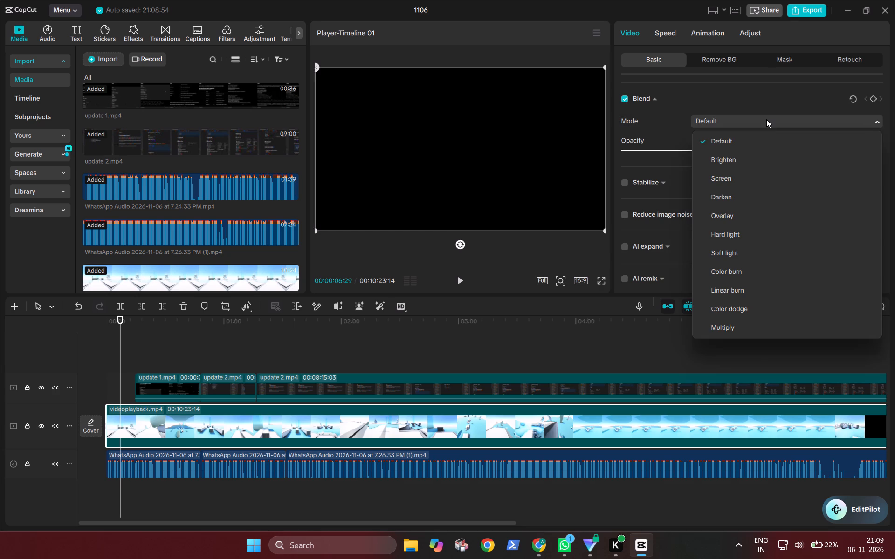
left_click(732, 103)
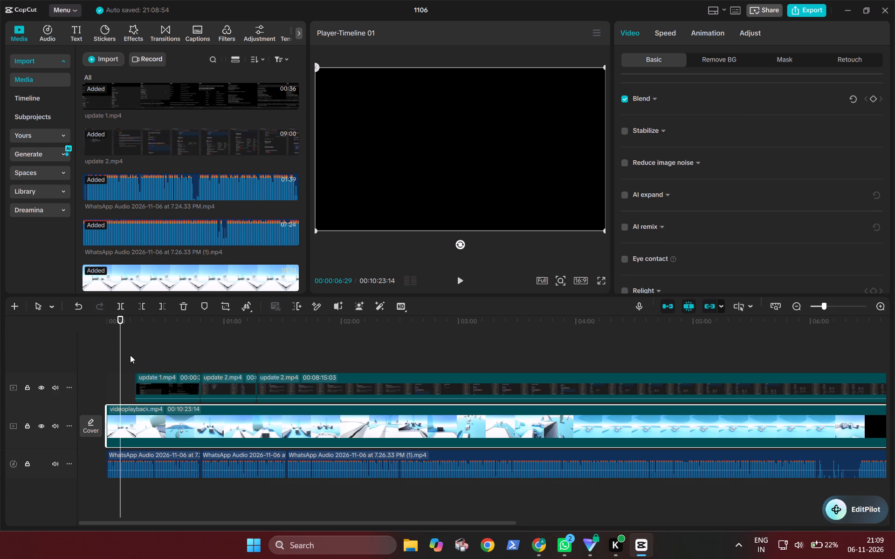
Play back the first few seconds of the timeline again to check the gameplay clip's preview.
left_click_drag(121, 354, 86, 346)
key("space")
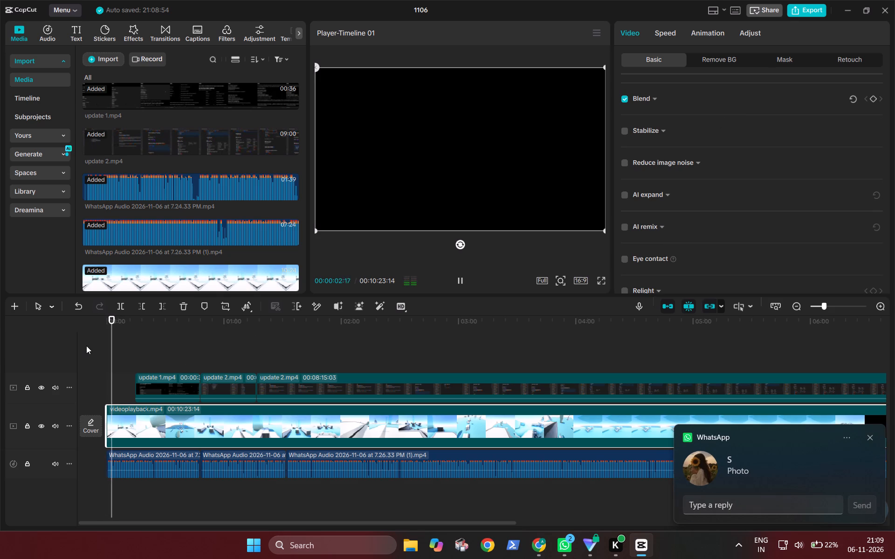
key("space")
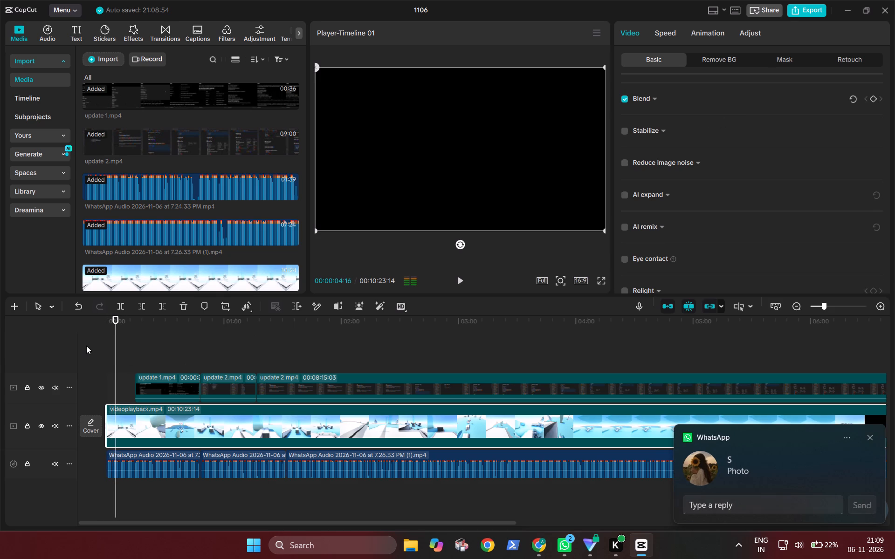
Split the videoplayback.mp4 gameplay clip at 00:00:14:21, where update 1.mp4 starts.
left_click(158, 371)
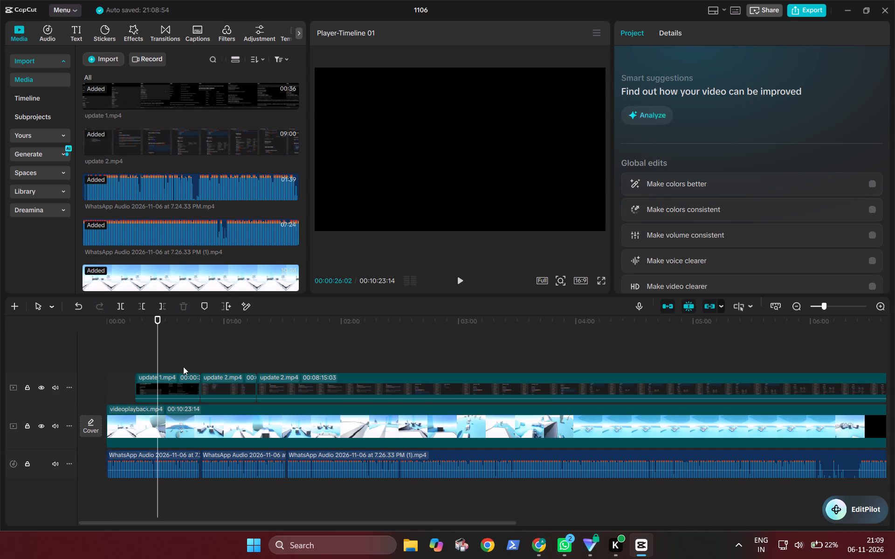
left_click(153, 422)
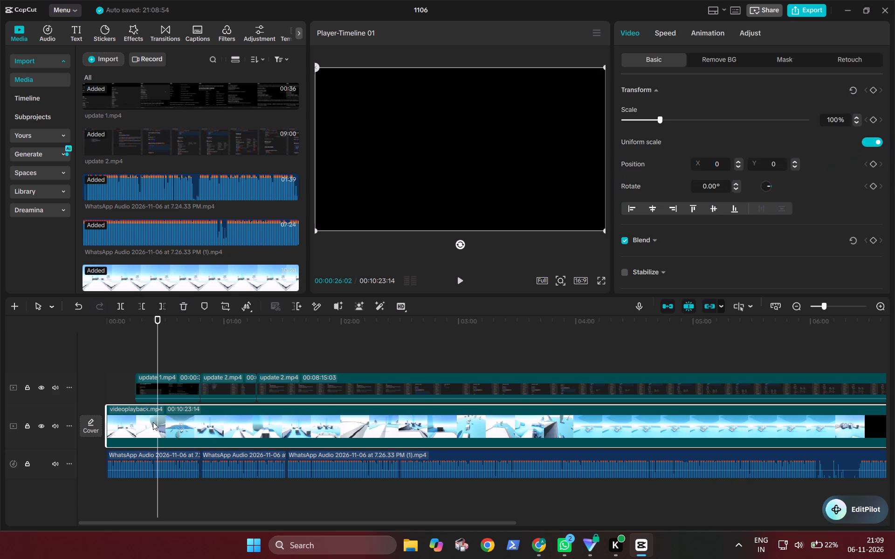
left_click(149, 392)
key("Up")
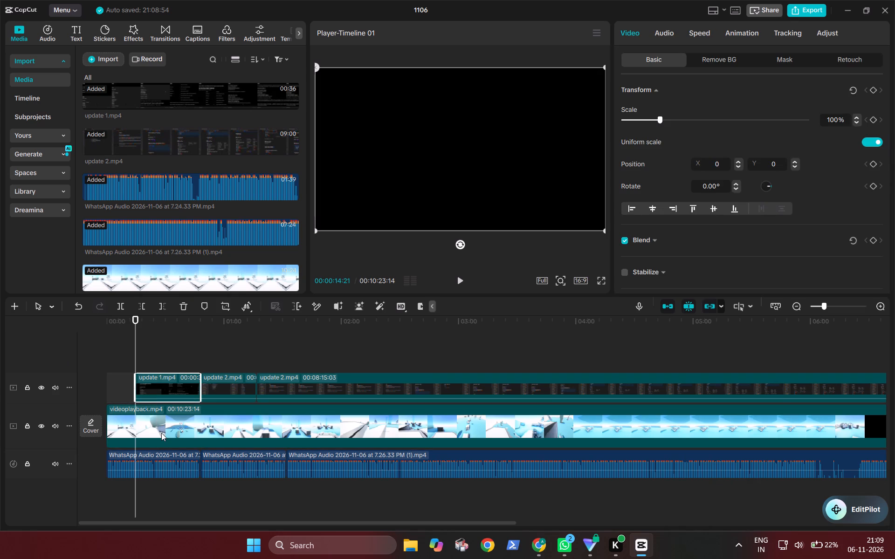
left_click(161, 433)
key("ctrl+b")
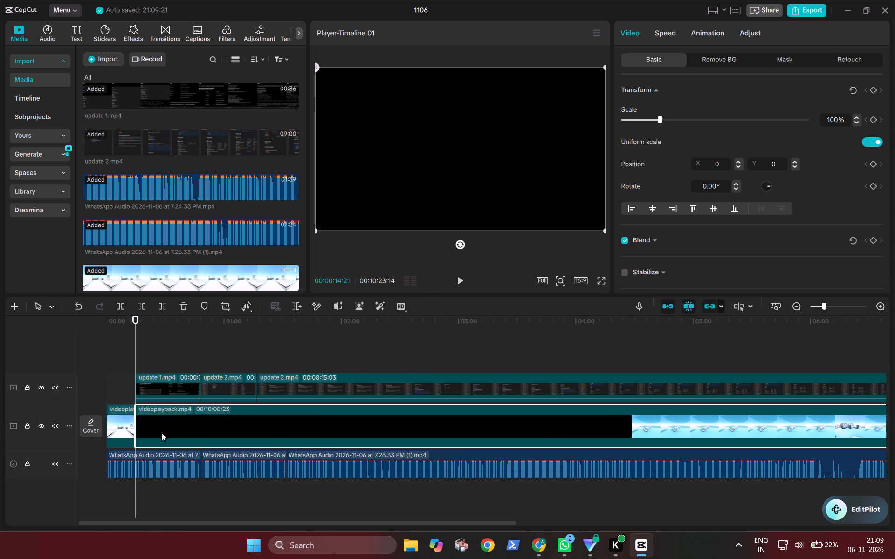
Move update 1.mp4 down onto the main track, between the two videoplayback.mp4 pieces.
left_click_drag(169, 386, 168, 420)
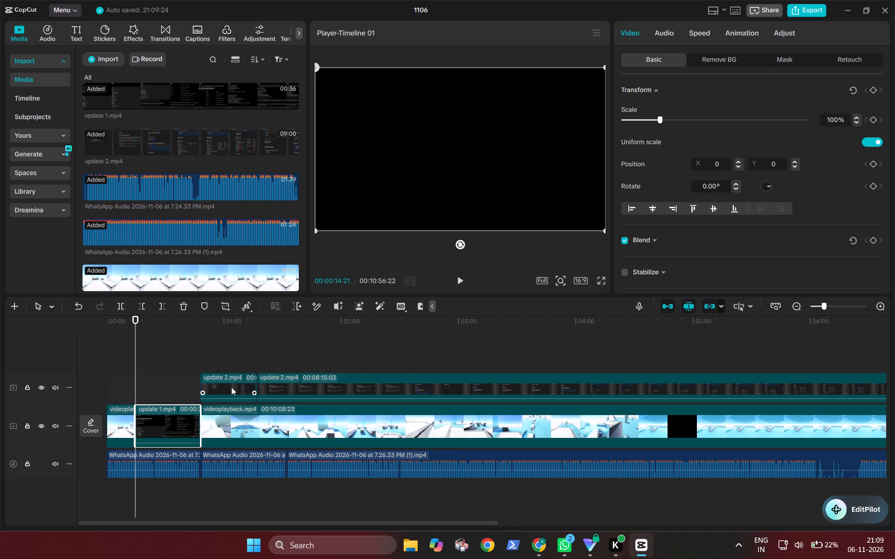
Move both update 2.mp4 pieces down to the main track directly after update 1.mp4, and play from 00:00:14:21 to check.
left_click_drag(231, 387, 231, 418)
left_click_drag(290, 385, 288, 419)
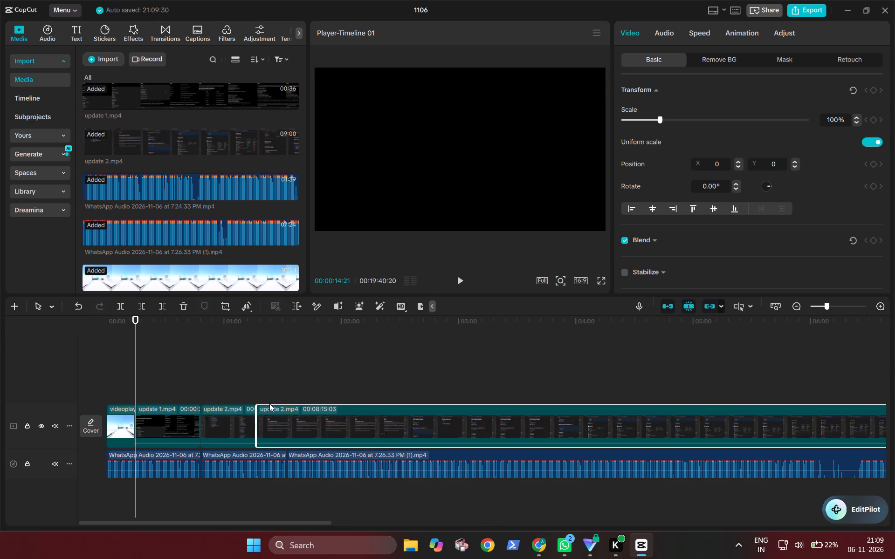
key("space")
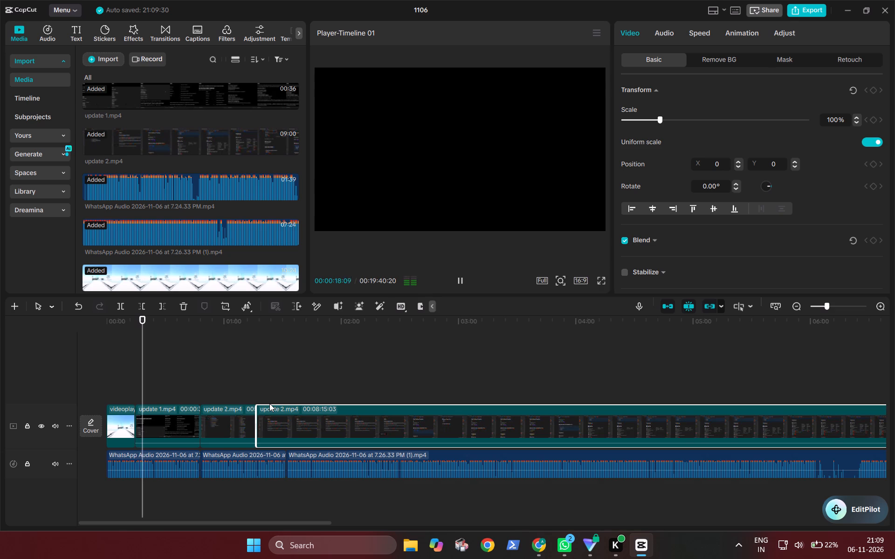
key("space")
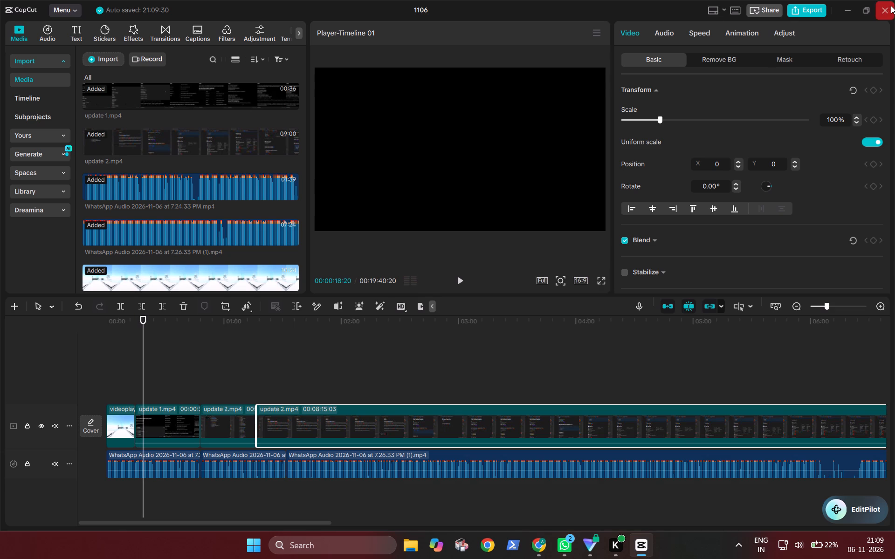
Restart CapCut by fully closing the 1106 project editor and the home window, and launching the app again from Windows search.
left_click(890, 7)
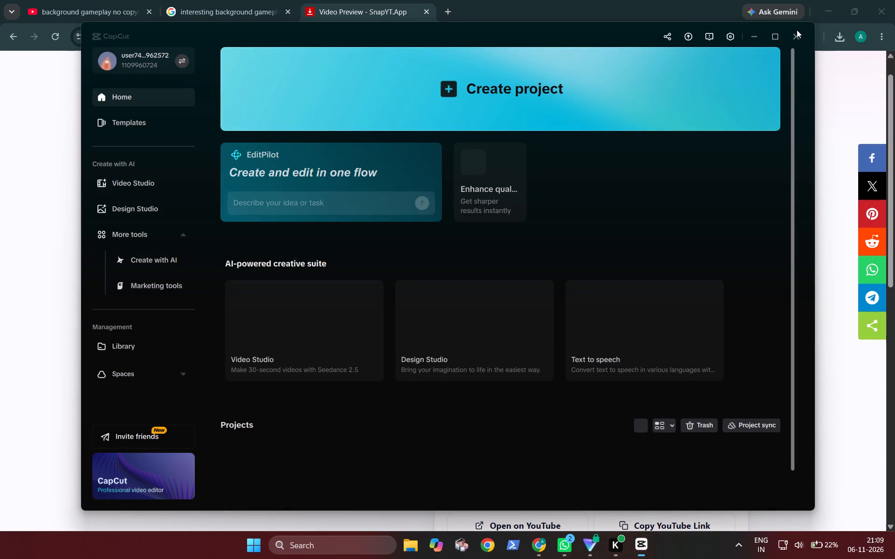
left_click(796, 30)
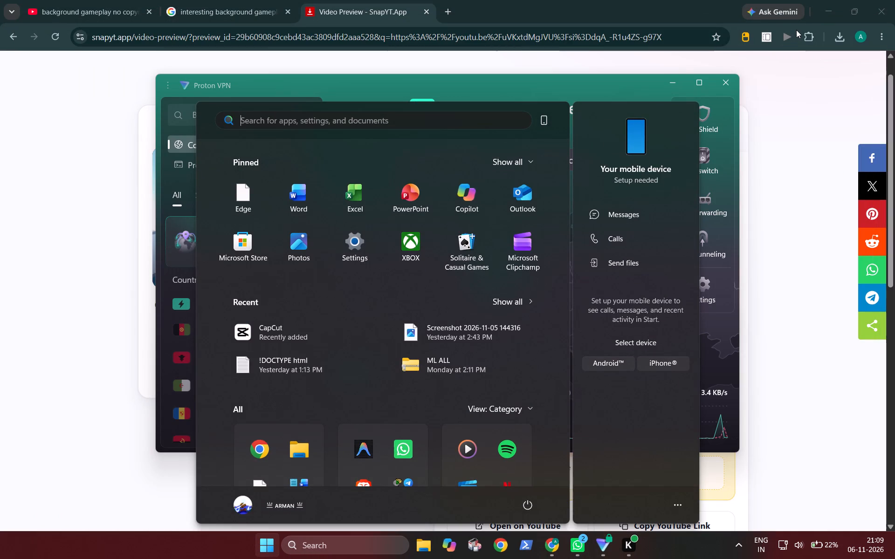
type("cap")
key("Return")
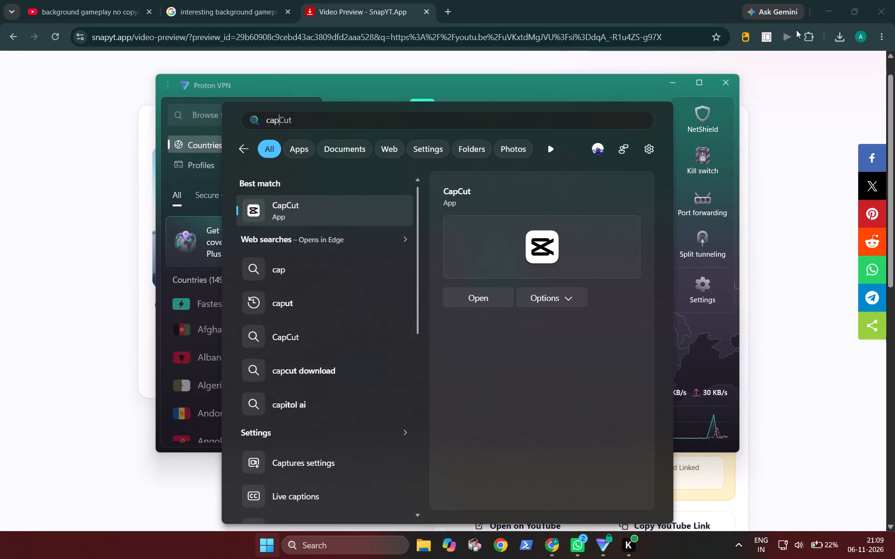
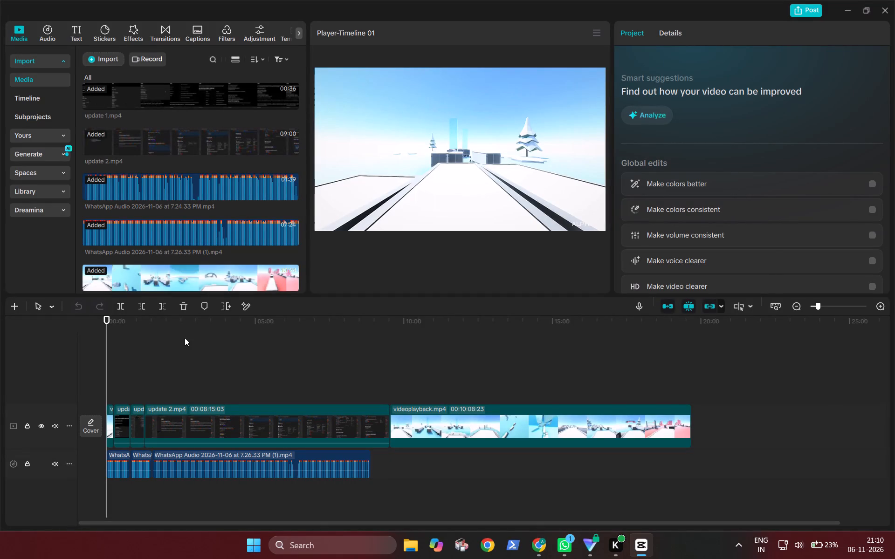
Play the timeline from 00:00:00:00 through update 1.mp4 into the first update 2.mp4 piece to check the cuts against the voice-over.
scroll(185, 338, "up", 20, "ctrl")
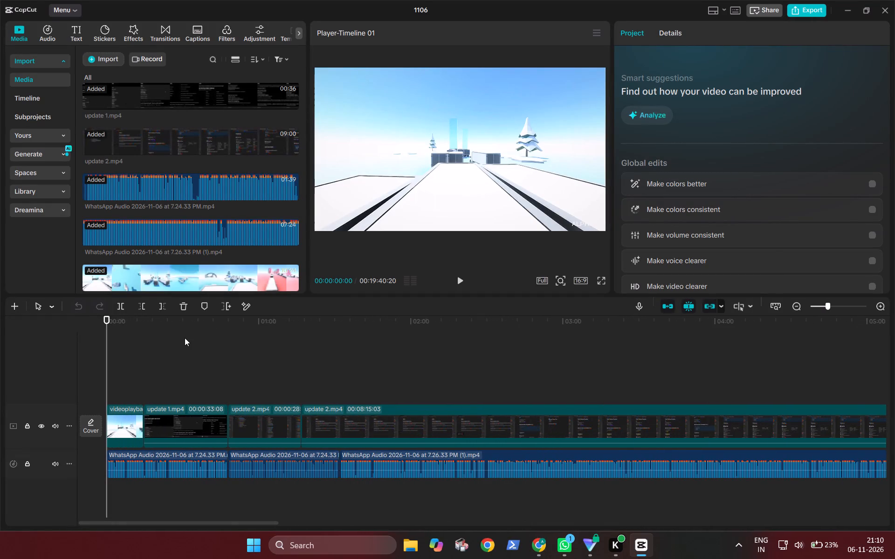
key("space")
scroll(185, 338, "up", 9, "ctrl")
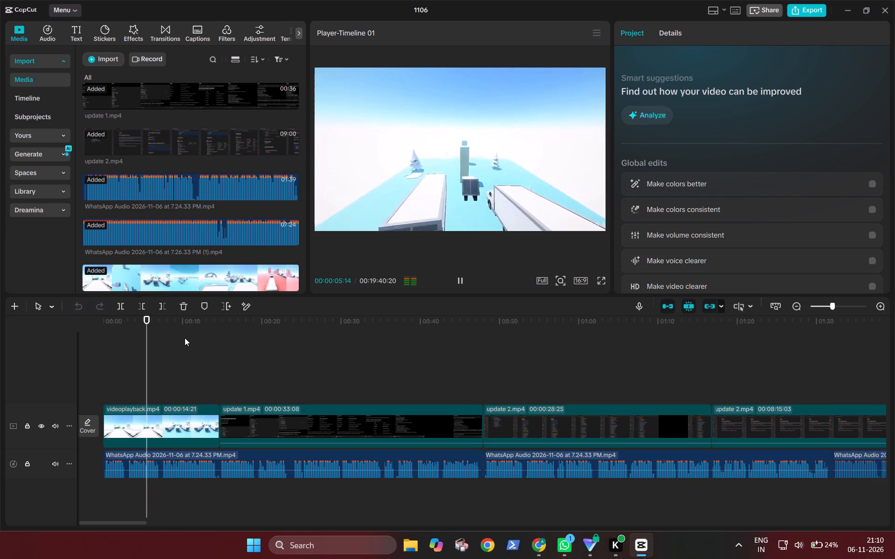
left_click(117, 387)
left_click_drag(117, 387, 76, 375)
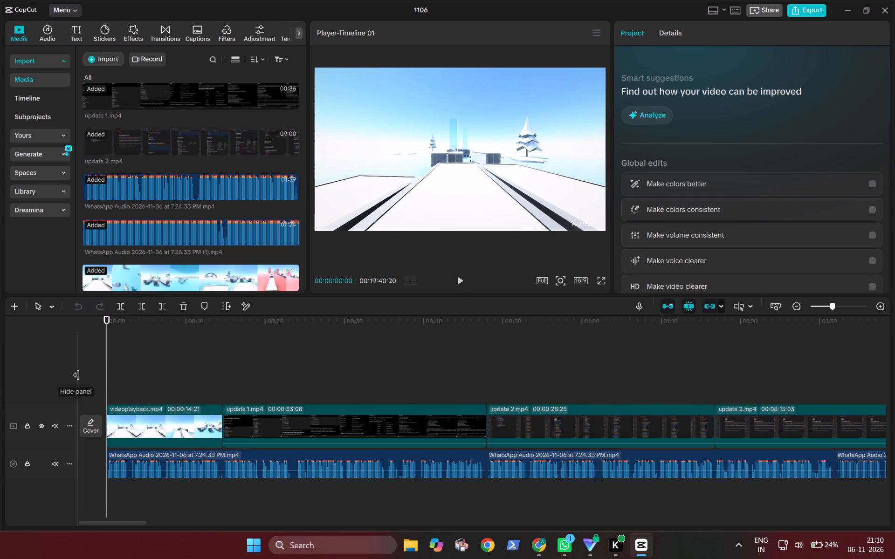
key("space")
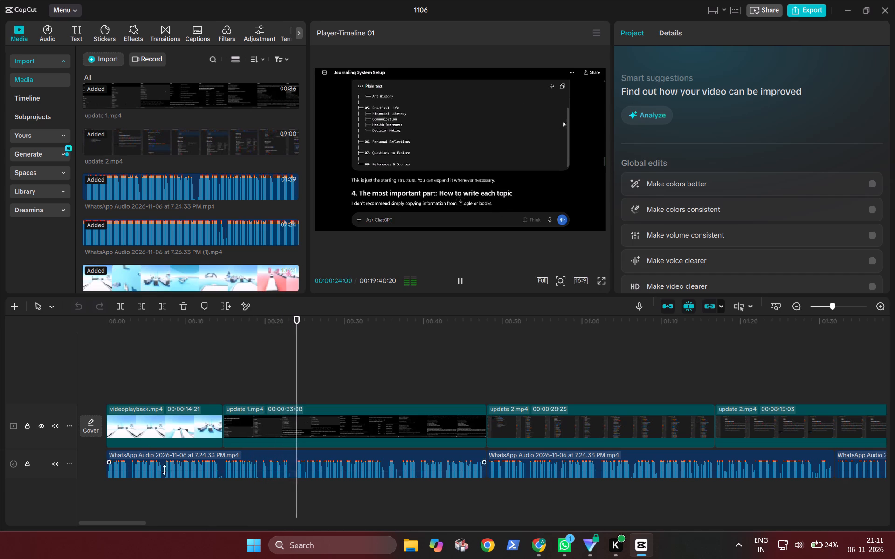
scroll(294, 465, "left", 1)
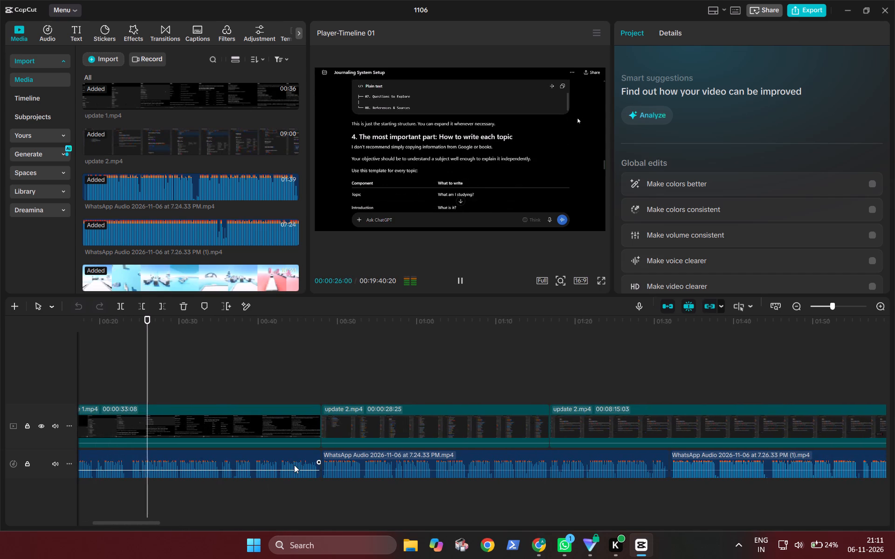
left_click(708, 470)
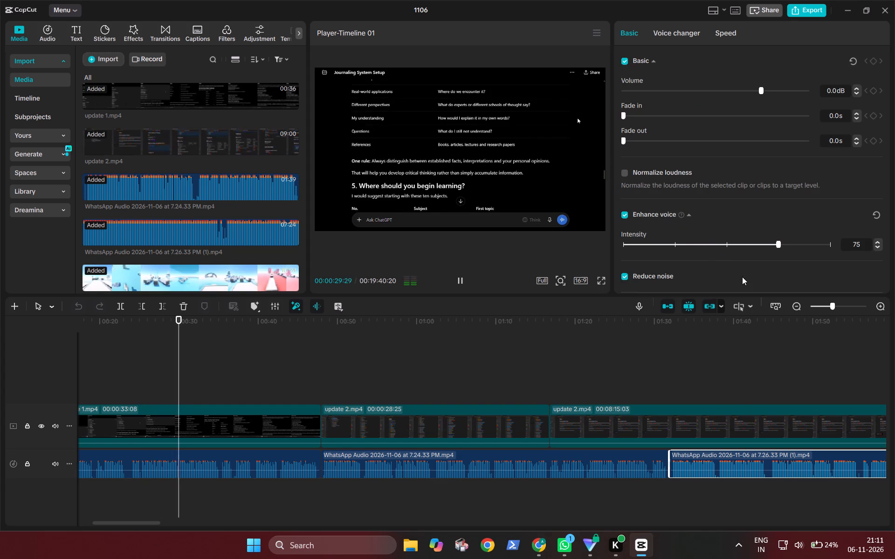
scroll(727, 452, "left", 2)
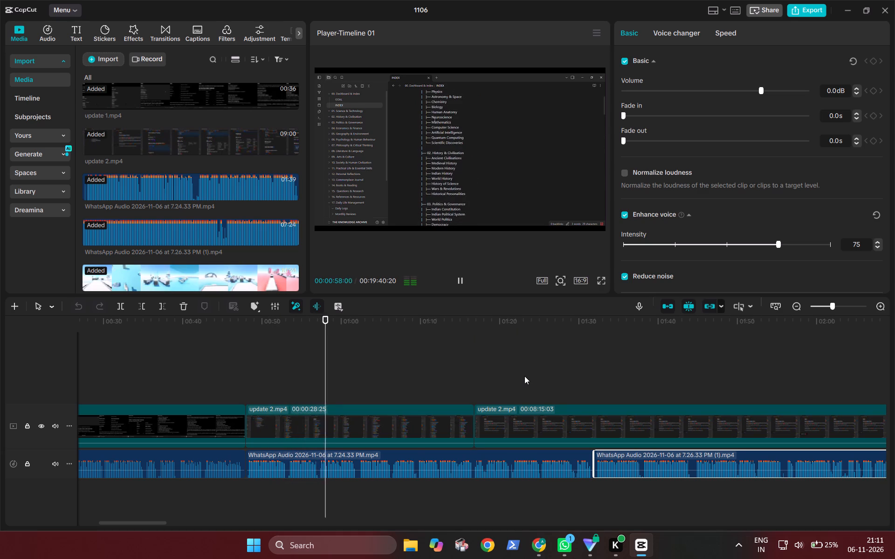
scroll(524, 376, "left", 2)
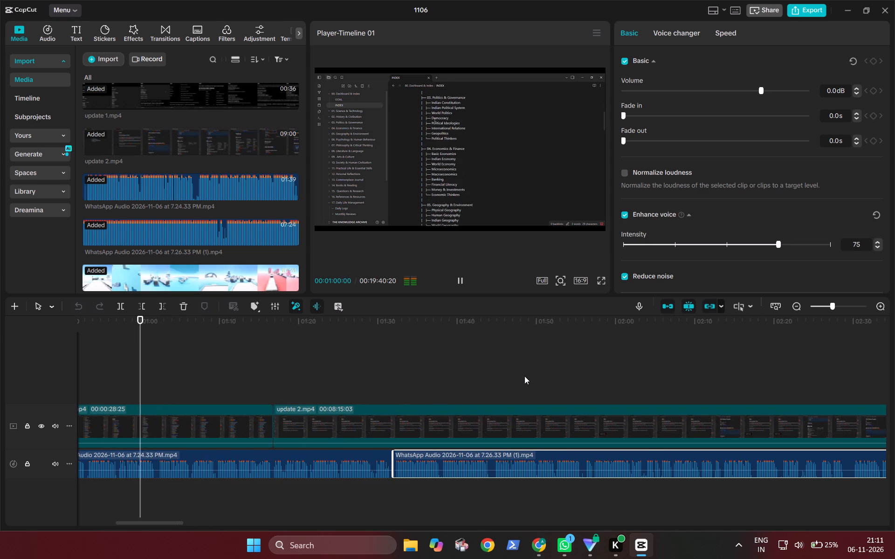
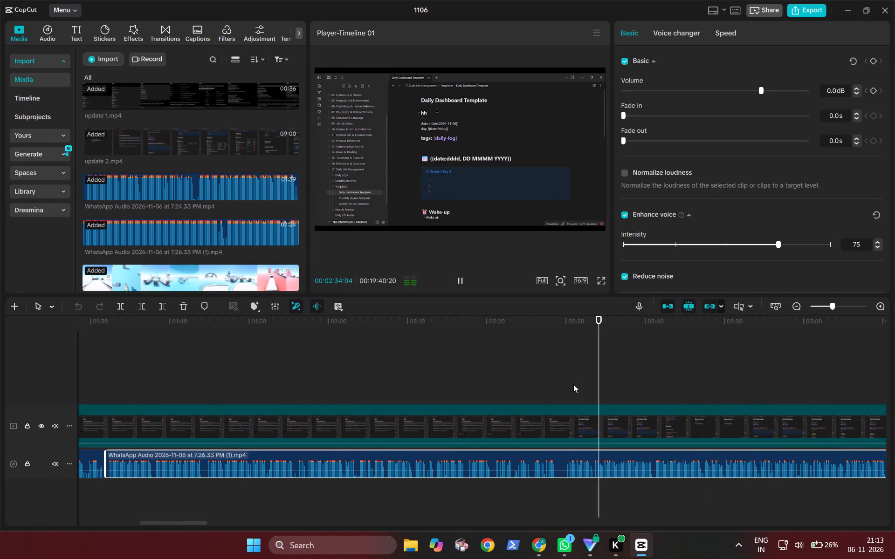
Listen to the 7.26.33 PM WhatsApp audio clip around 1:44 to 1:50 and add a marker on it at 00:01:44:16.
left_click(179, 377)
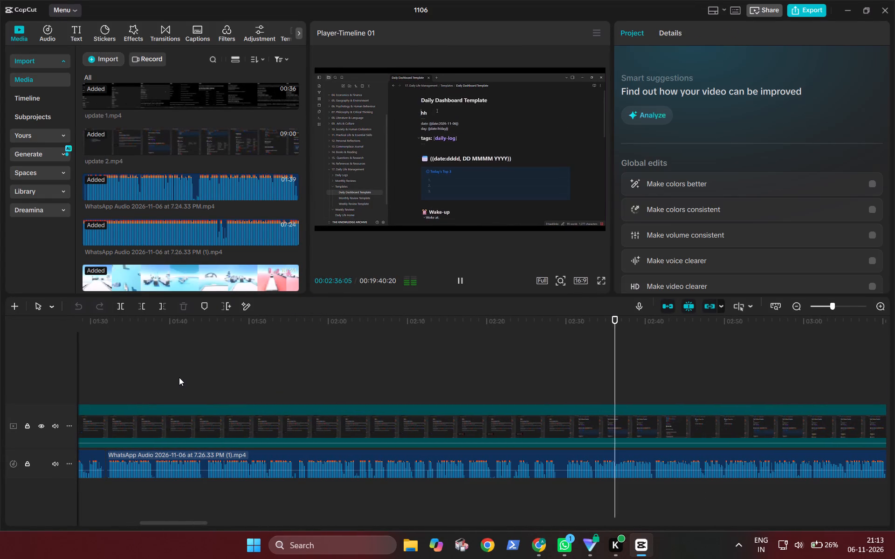
key("space")
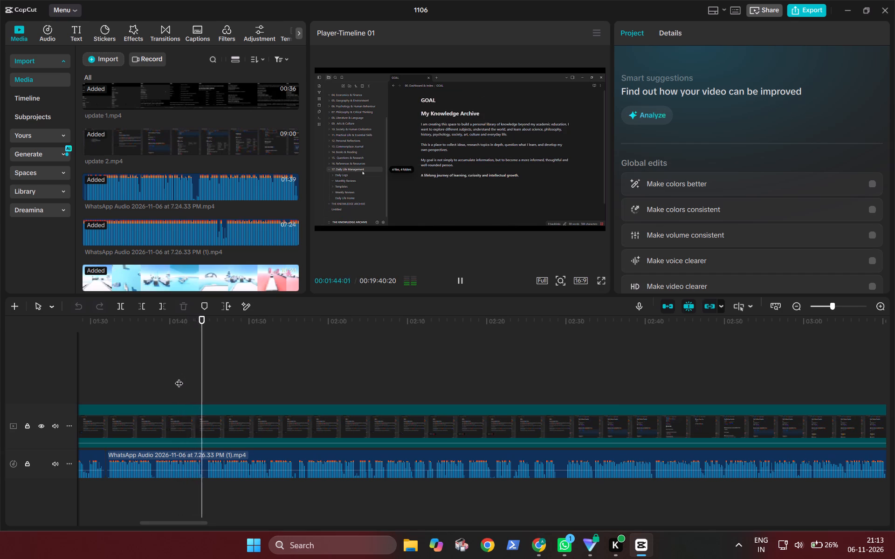
scroll(179, 377, "right", 2)
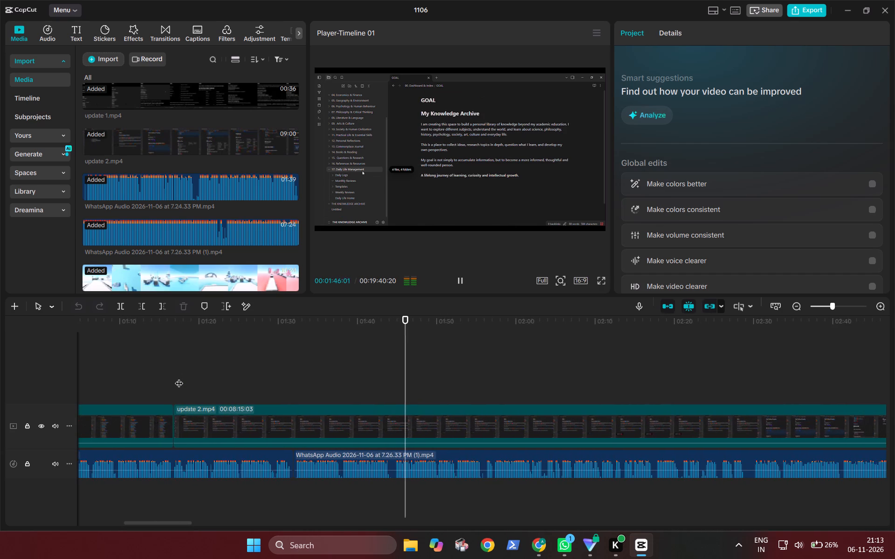
scroll(179, 377, "right", 1)
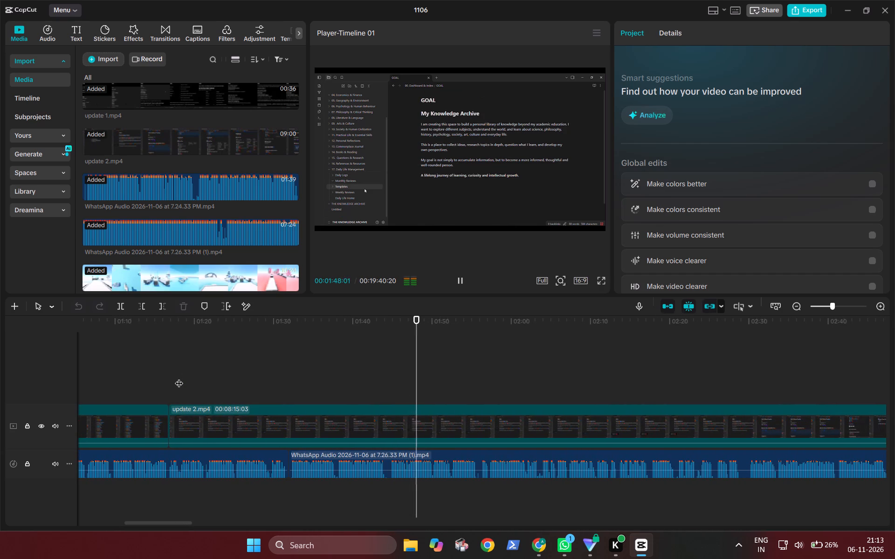
left_click(410, 479)
key("space")
left_click(387, 477)
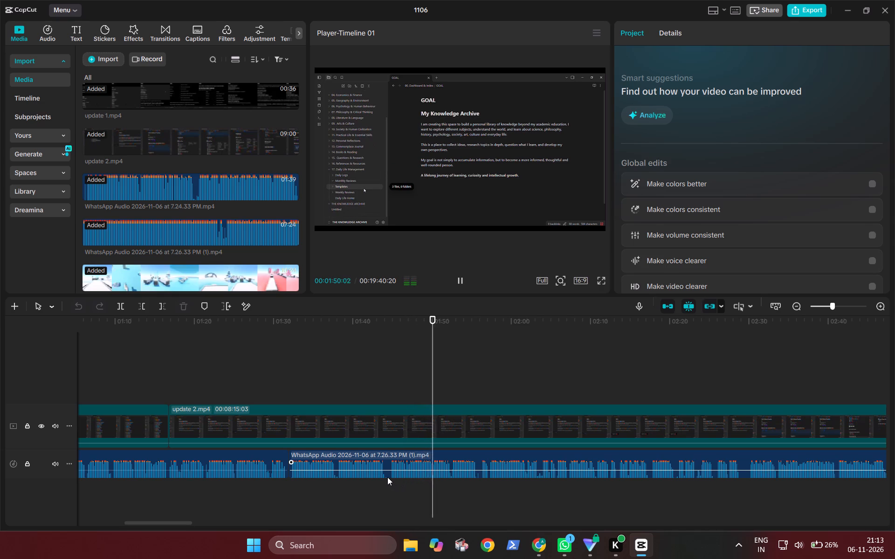
left_click(387, 484)
key("space")
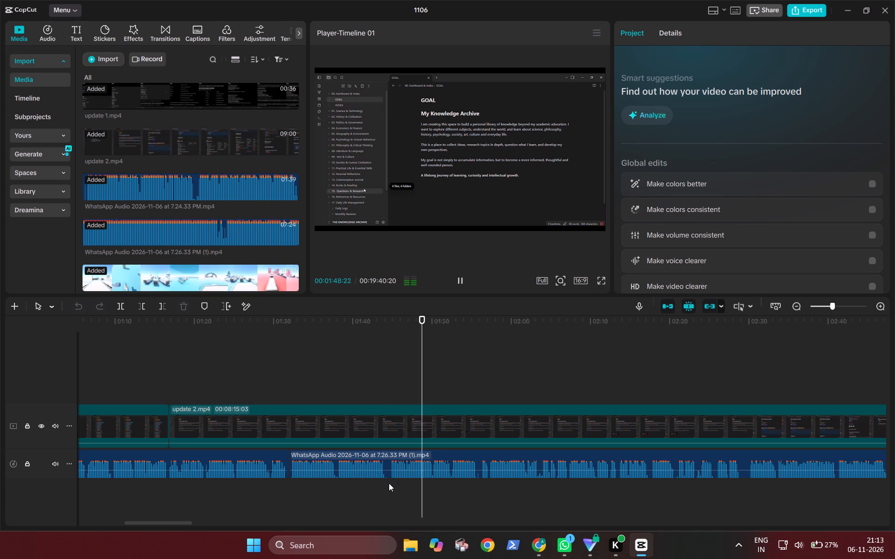
left_click(389, 483)
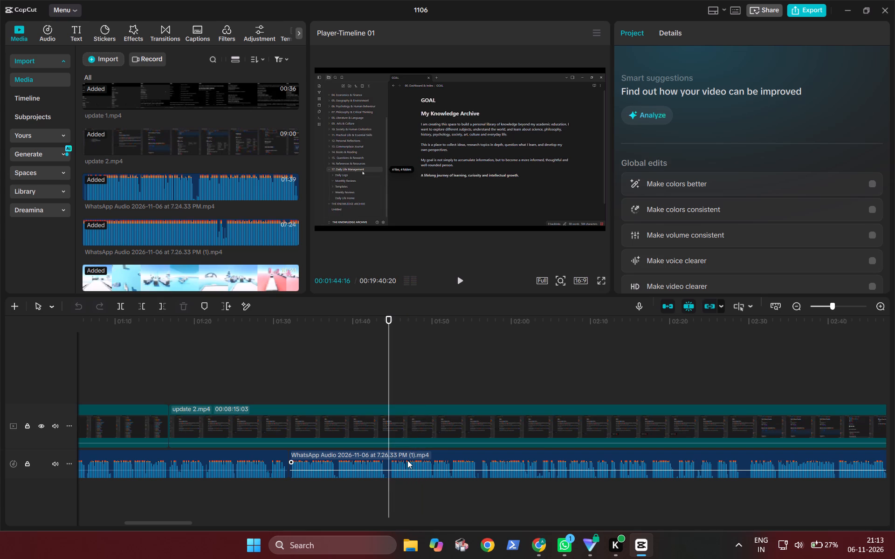
left_click(407, 460)
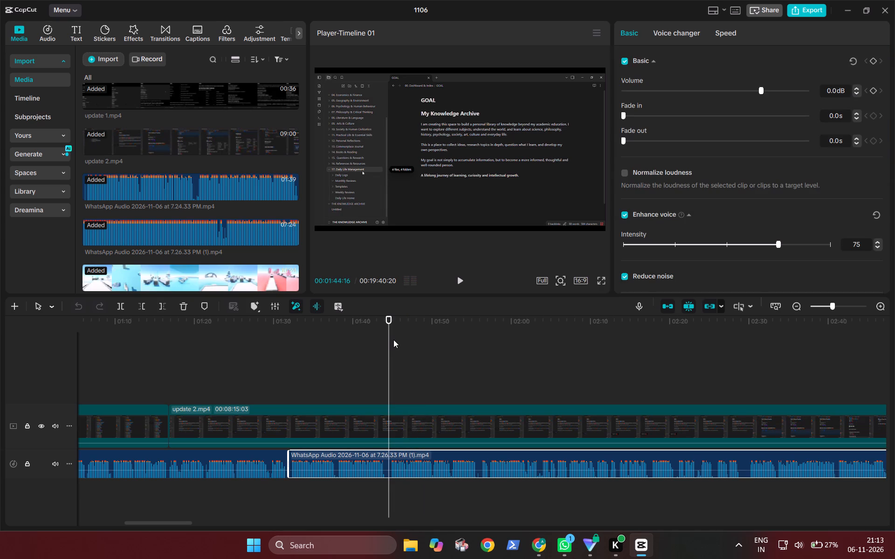
key("m")
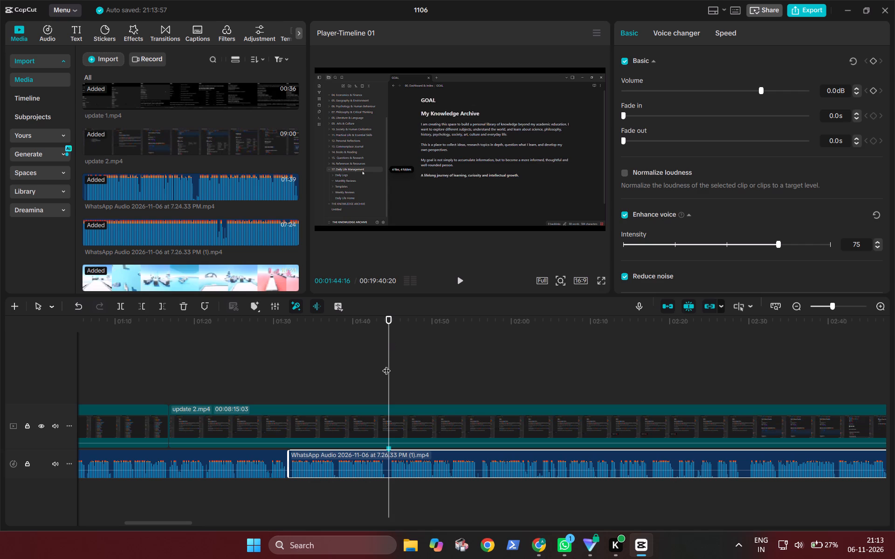
Play back the timeline from 00:01:43:19, just before the audio marker, to check the narration against the screen recording.
left_click(386, 365)
left_click(381, 368)
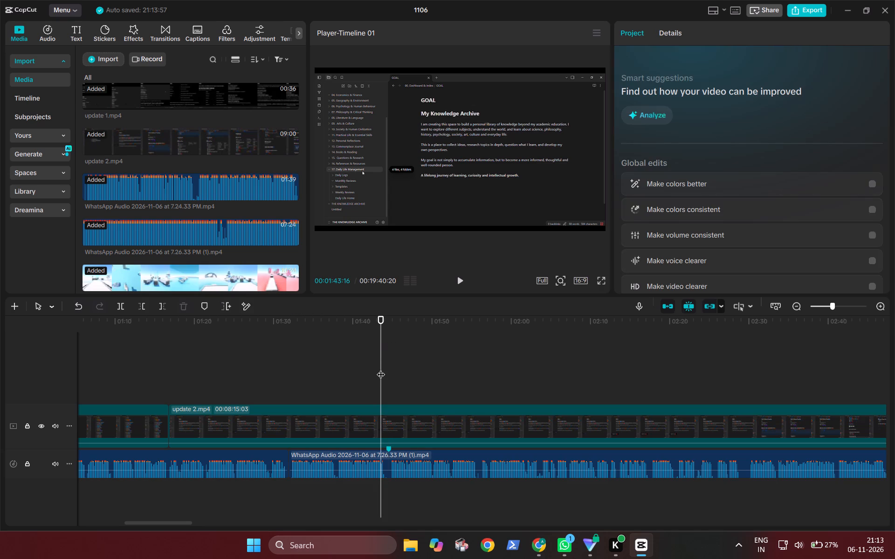
key("Right")
key("Right")
key("Right")
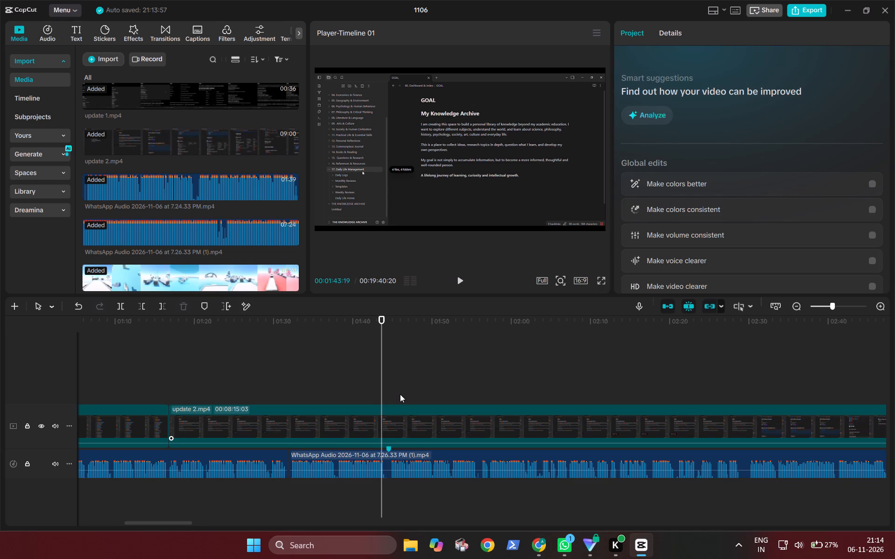
key("space")
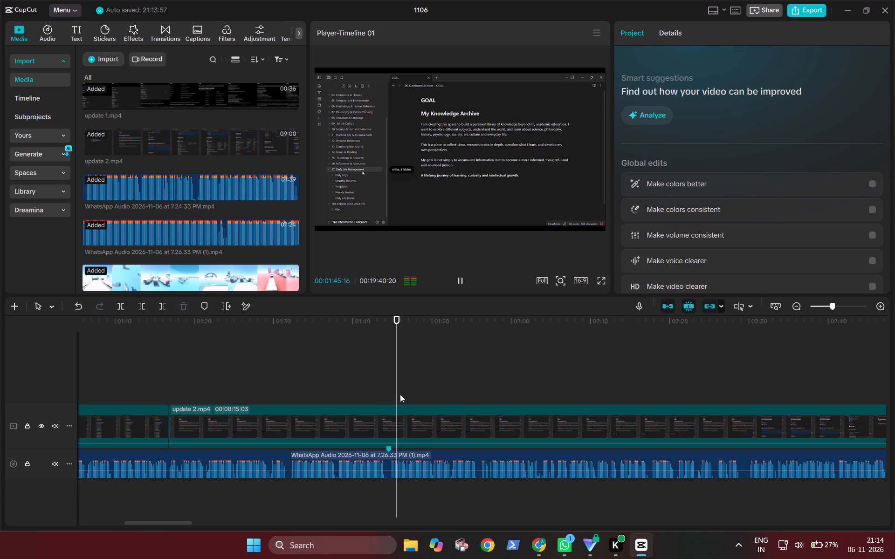
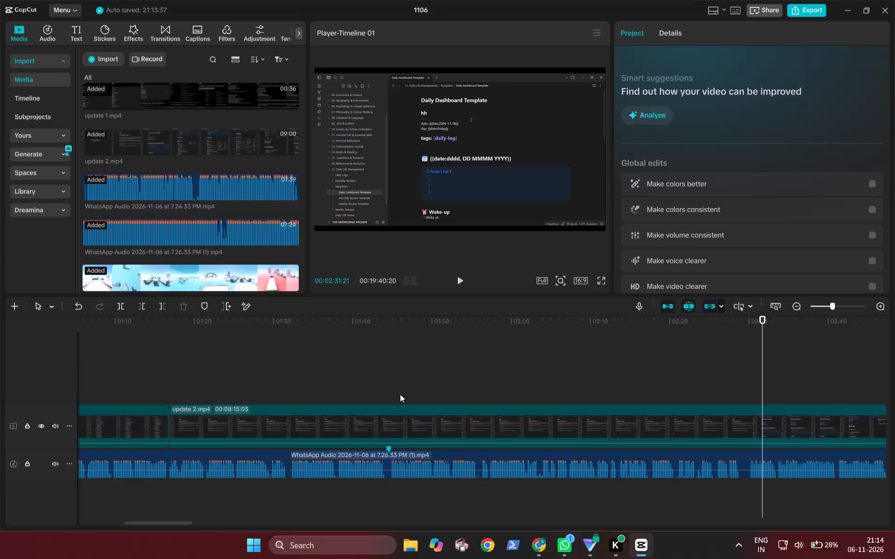
Split the update 2.mp4 clip at 00:02:29:03, just before the recording switches from the GOAL note to the Daily Dashboard Template.
key("Left")
key("Left")
key("Left")
key("Left")
key("Left")
key("Left")
key("Left")
key("Left")
key("Left")
key("Left")
key("Left")
key("Left")
key("Left")
key("Left")
key("Left")
key("Left")
key("Left")
key("Left")
key("Left")
key("Left")
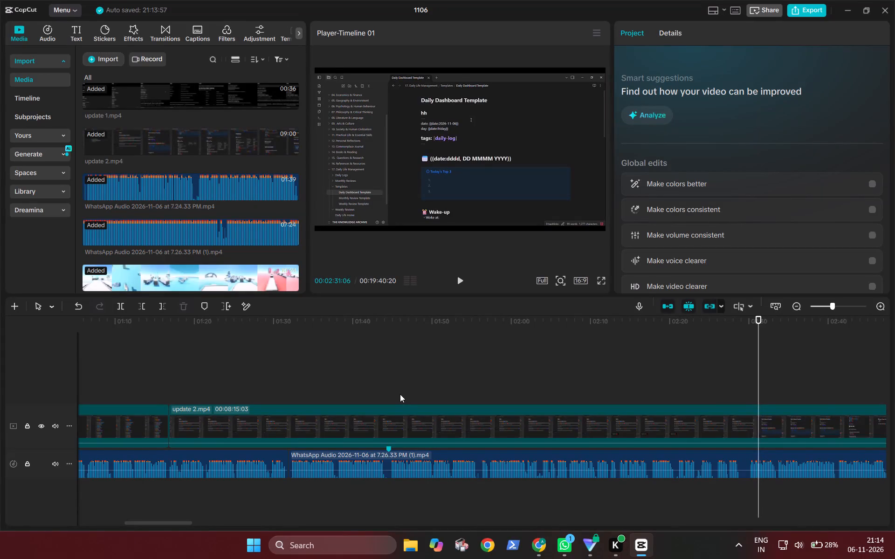
key("Left")
key("Left")
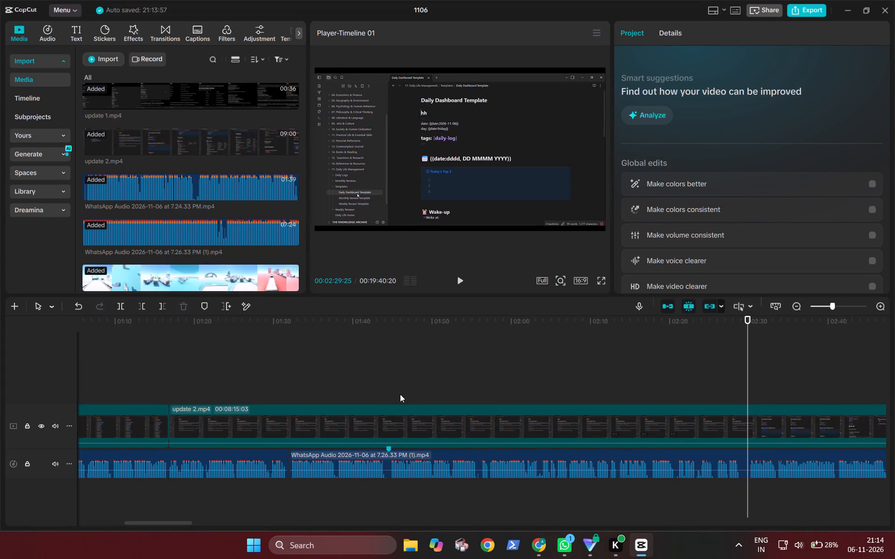
key("Left")
key("Left")
key("Left")
key("Left")
key("Left")
key("Left")
key("Left")
key("Left")
key("Left")
key("Left")
key("Left")
key("Left")
key("Left")
key("Left")
key("Left")
key("Left")
key("Left")
key("Left")
key("Left")
key("Left")
key("Left")
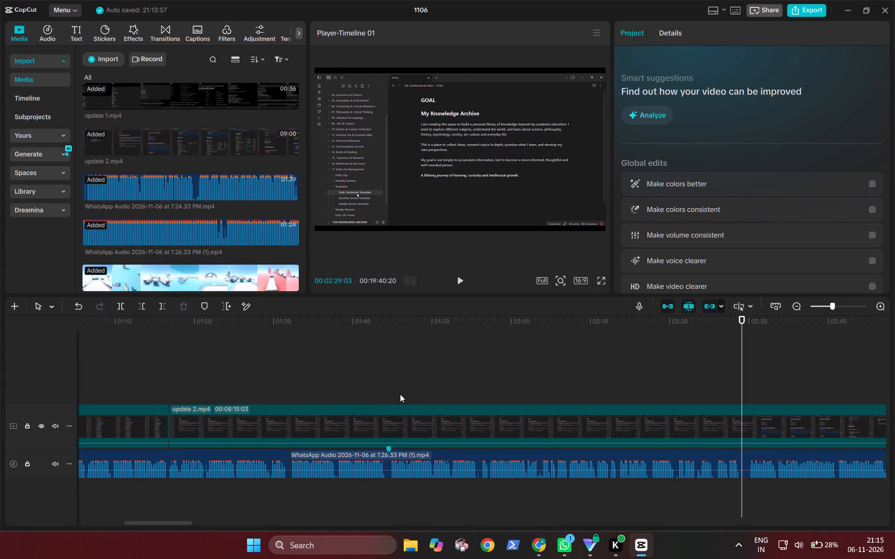
left_click(597, 433)
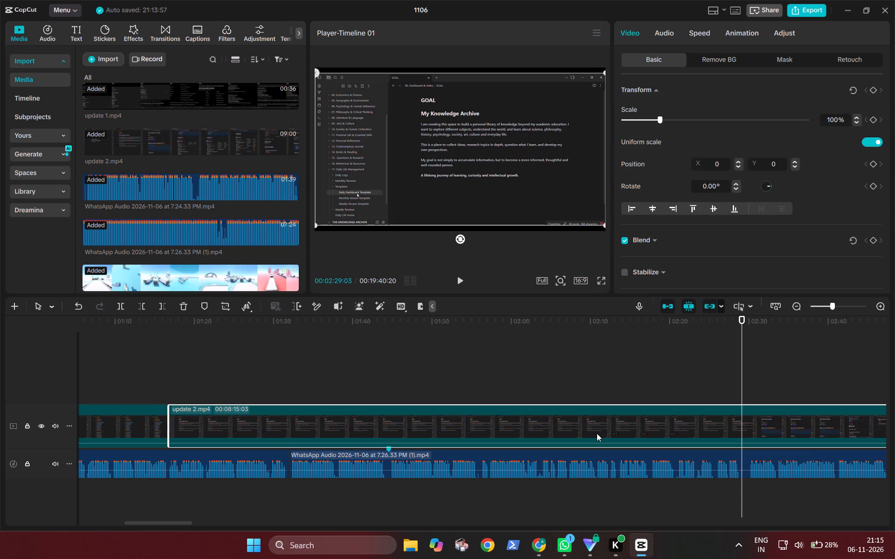
key("ctrl+b")
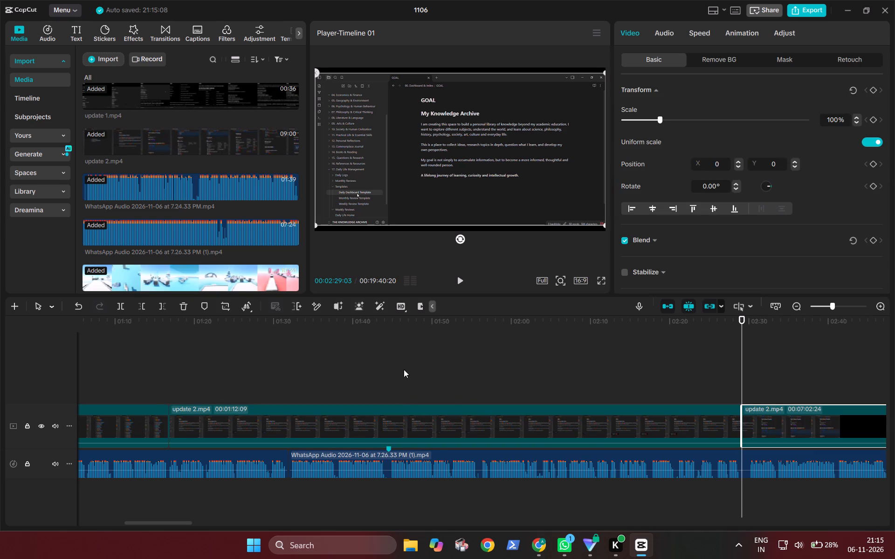
Split update 2.mp4 at the audio marker, 00:01:44:16, and delete the section from there to the 00:02:29:03 cut.
left_click(388, 389)
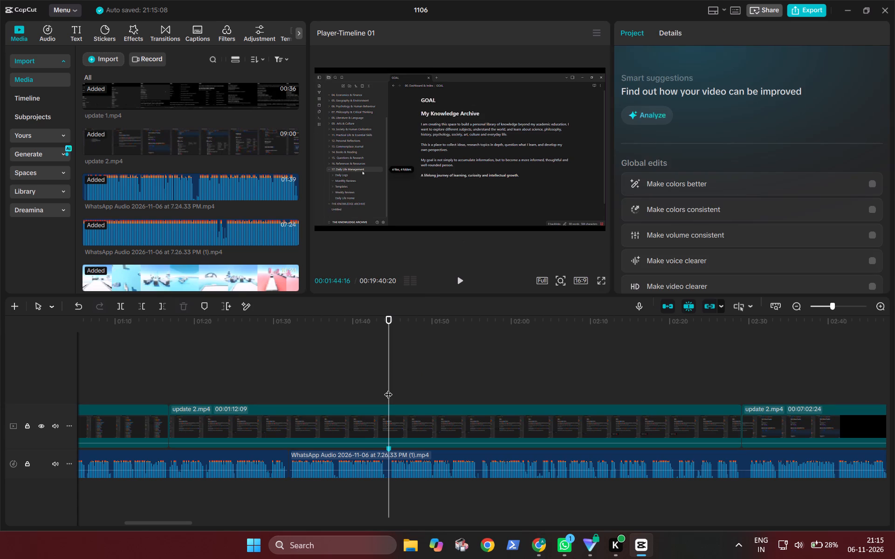
left_click(425, 423)
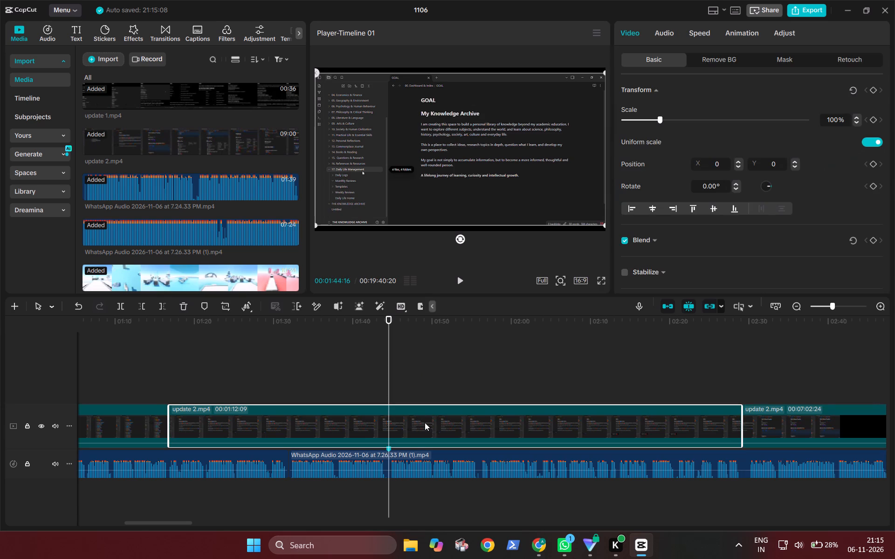
key("ctrl+b")
key("BackSpace")
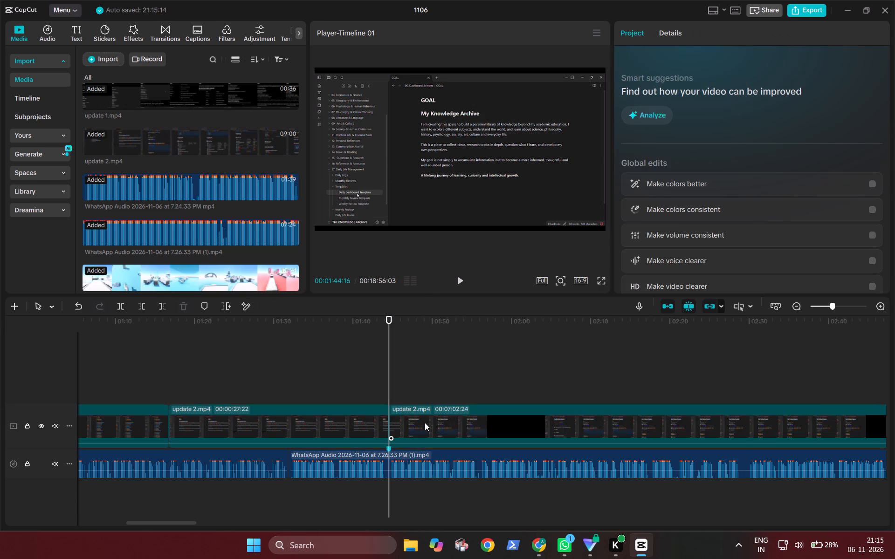
Play back the timeline from about 00:01:40 to check the new cut at the marker against the narration.
left_click(356, 392)
key("space")
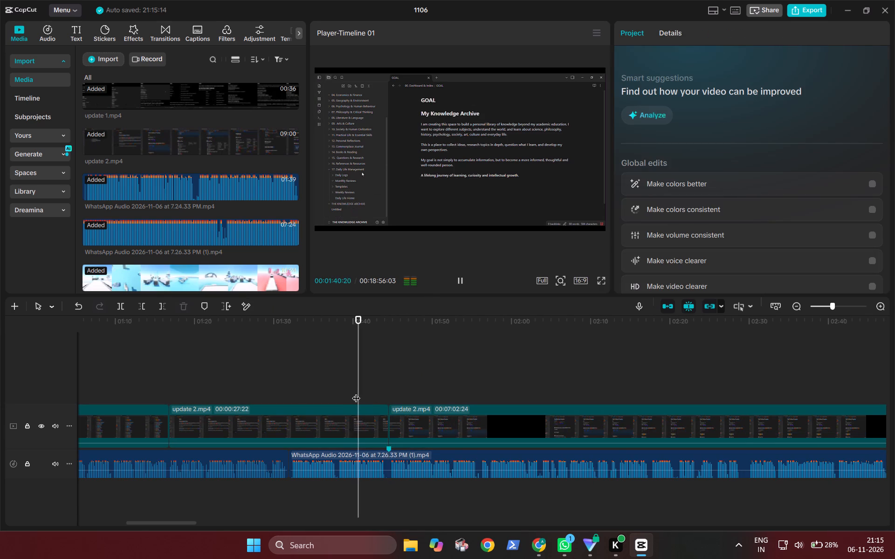
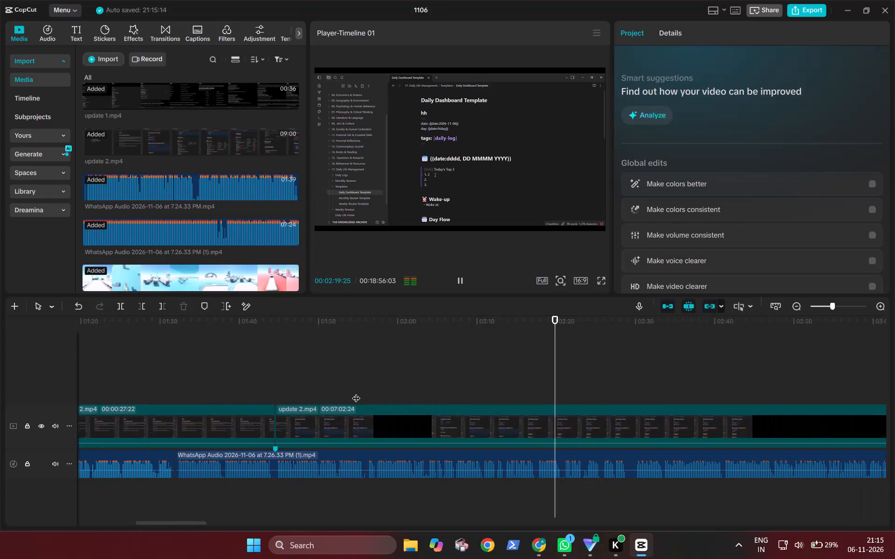
Keep reviewing the playback of update 2.mp4's Daily Dashboard Template section against the narration from about 00:02:20.
scroll(356, 392, "left", 1)
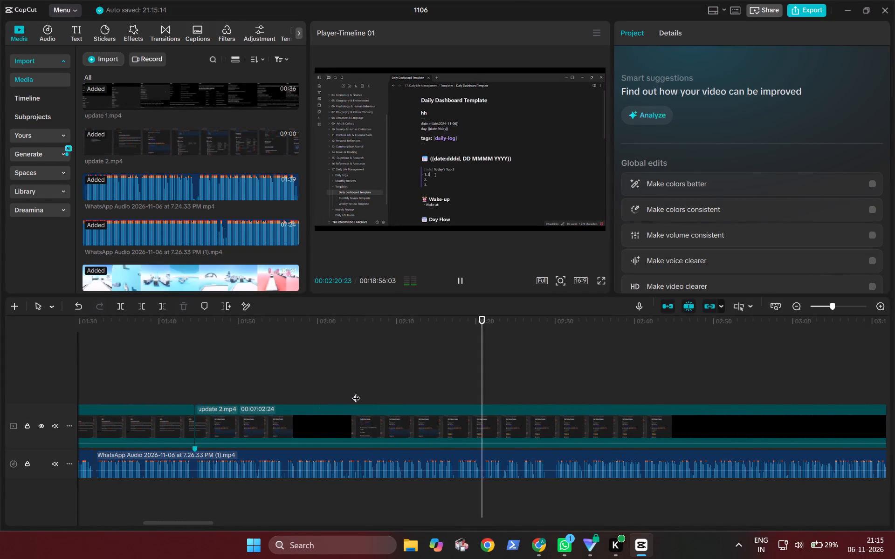
scroll(356, 392, "left", 1)
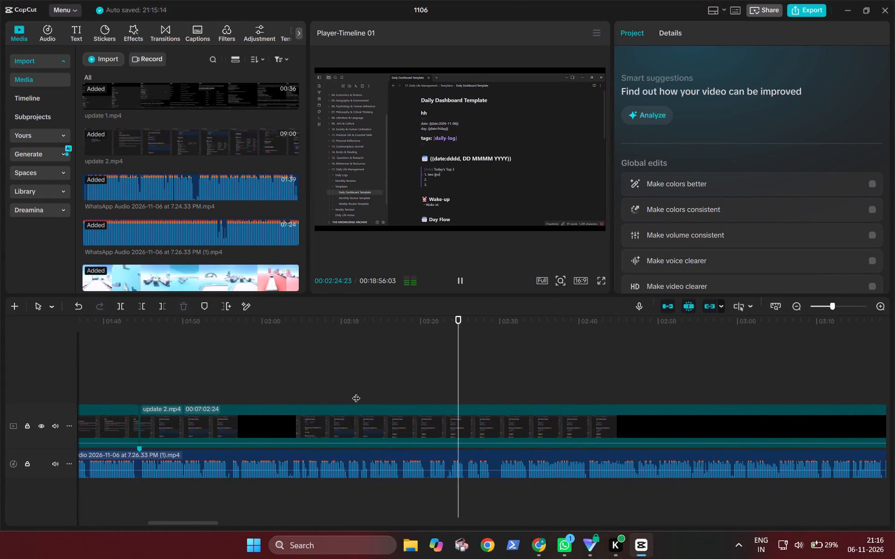
scroll(356, 392, "left", 1)
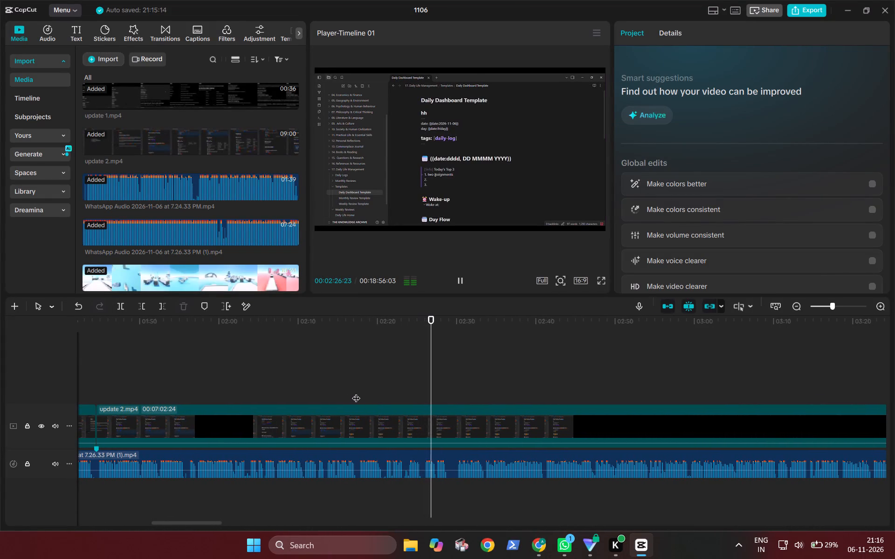
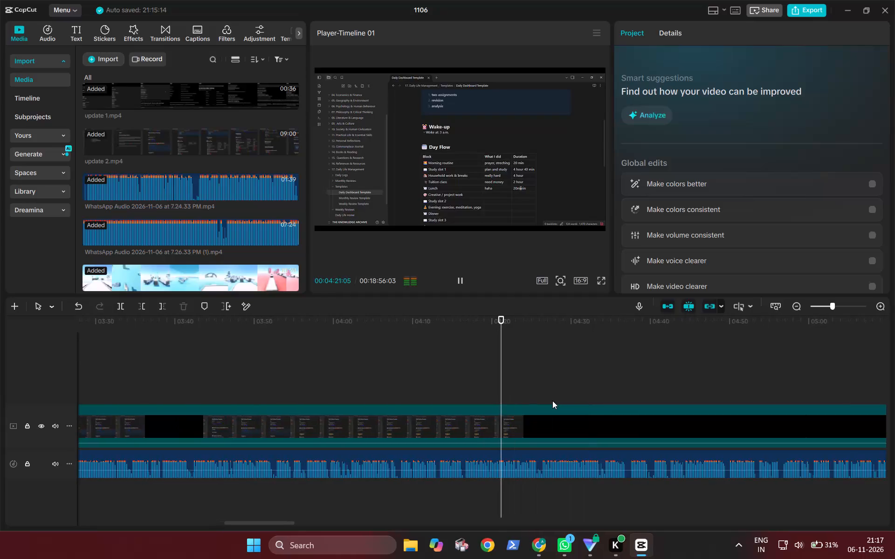
Keep reviewing update 2.mp4's Daily Dashboard Template section against the narration from about 00:04:21, checking the upcoming part of the timeline.
scroll(552, 401, "left", 1)
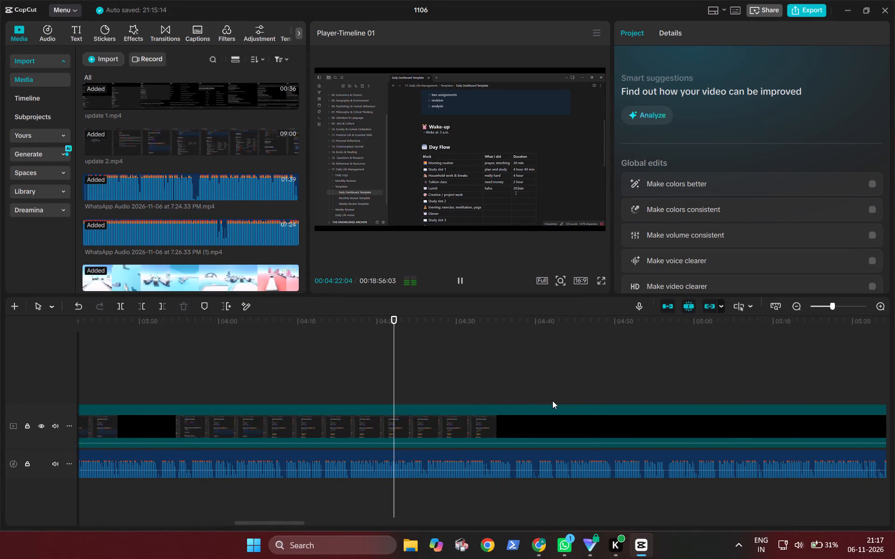
scroll(552, 401, "left", 2)
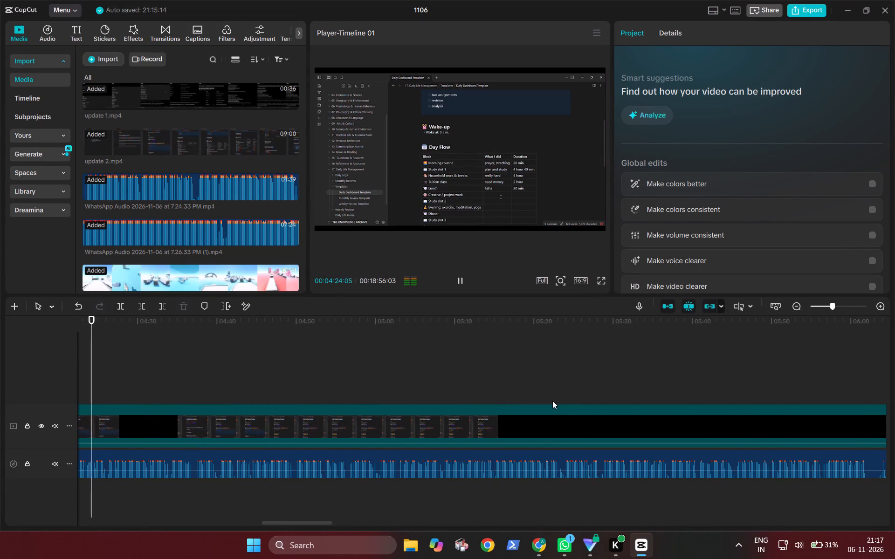
scroll(552, 401, "left", 2)
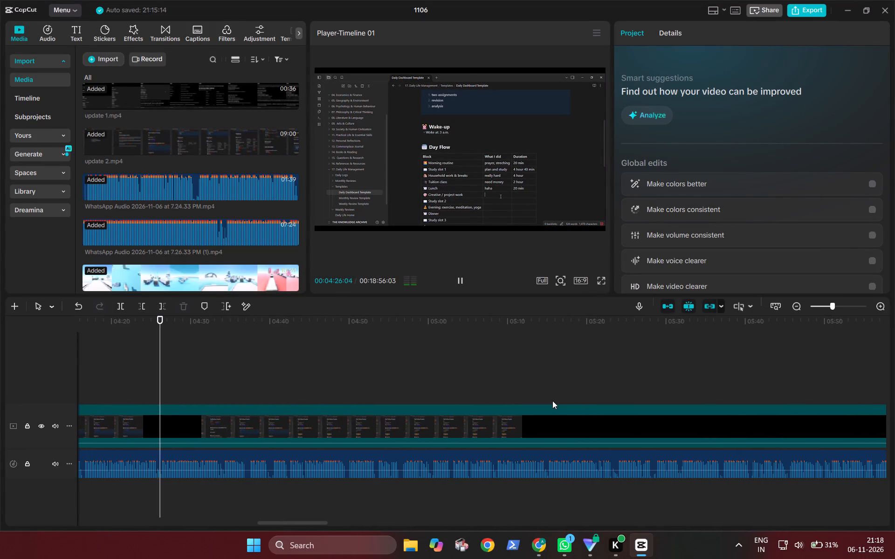
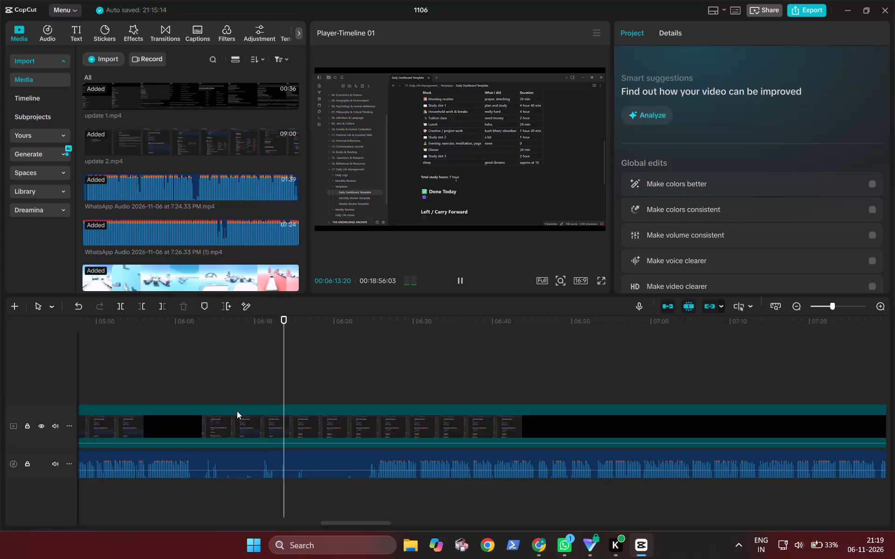
Split the WhatsApp voice-over clip at 00:06:02:03, where the near-silent stretch of the narration starts.
left_click(186, 392)
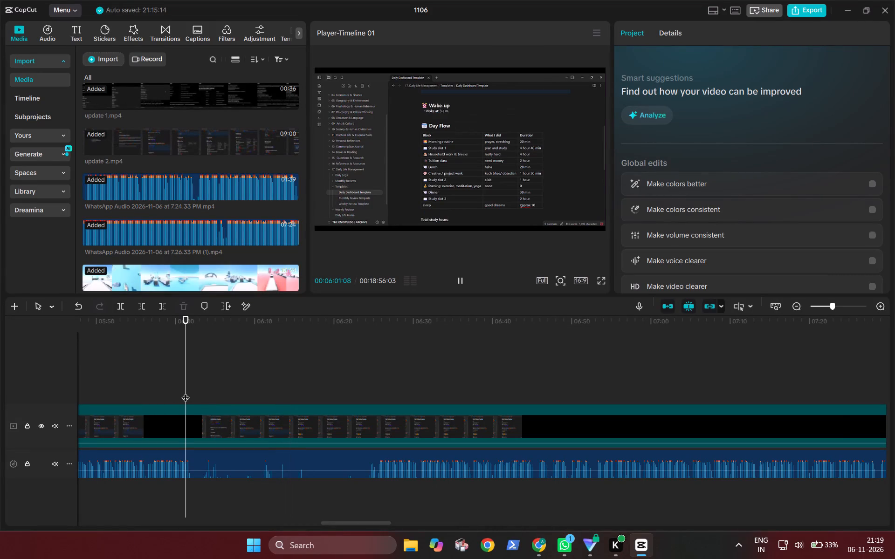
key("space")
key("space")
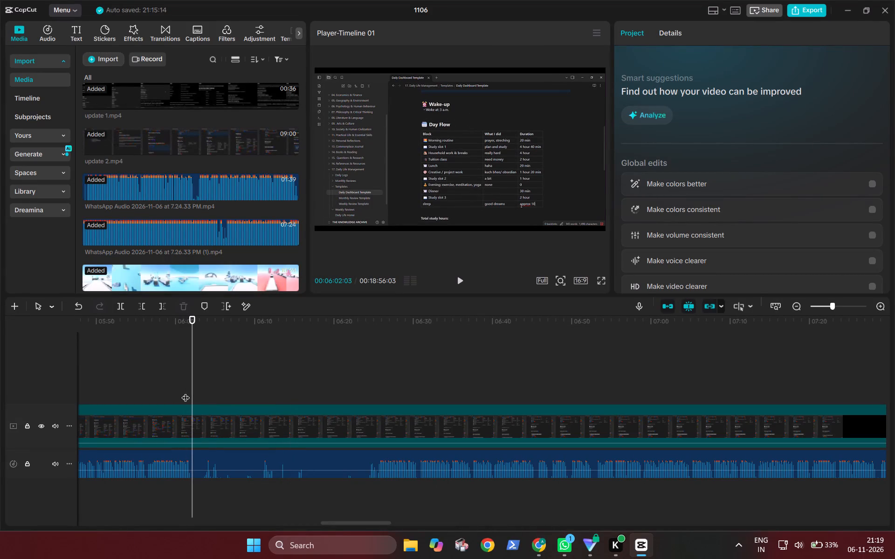
left_click(208, 471)
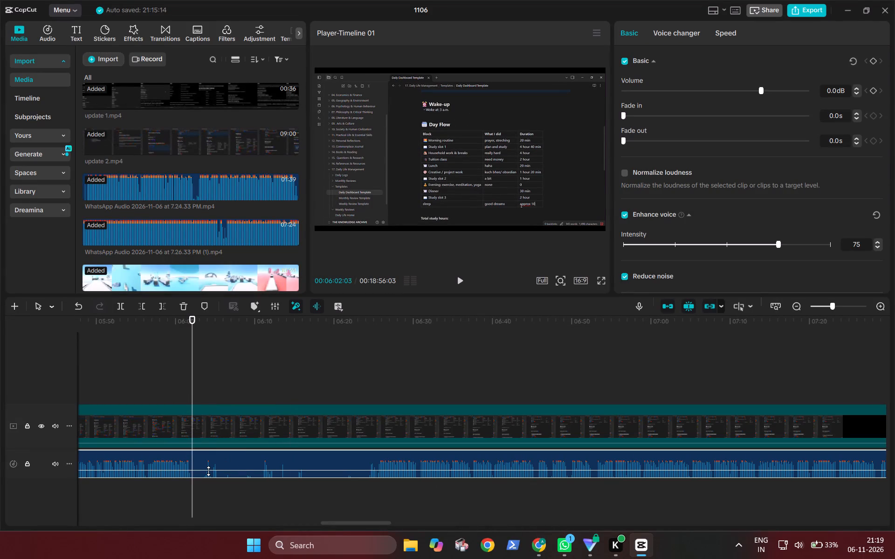
key("ctrl+b")
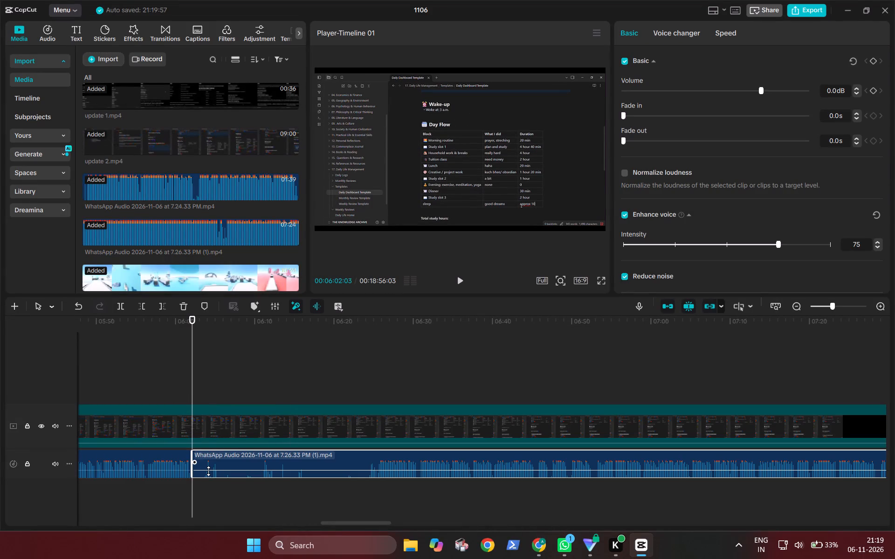
Trim the second voice-over piece's start to 00:06:25:15, where the narration resumes, and move it back against the 00:06:02:03 cut.
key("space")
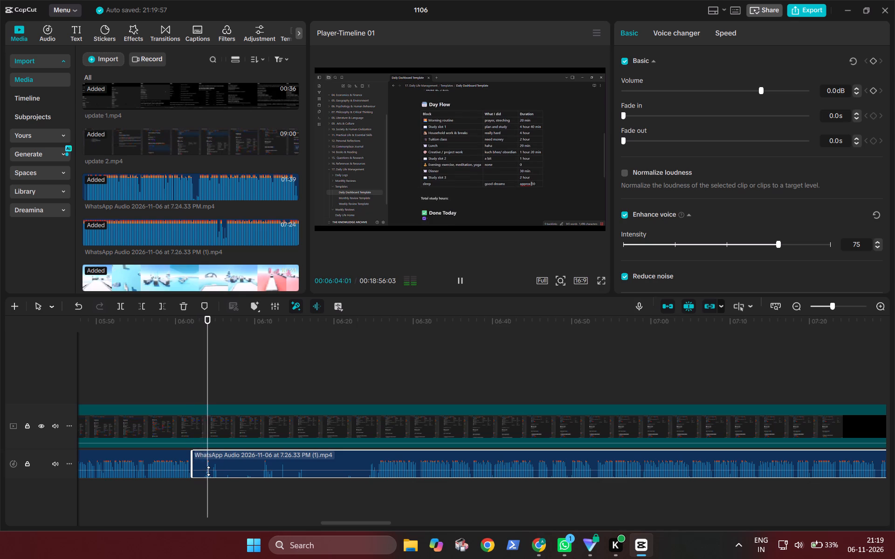
left_click(363, 380)
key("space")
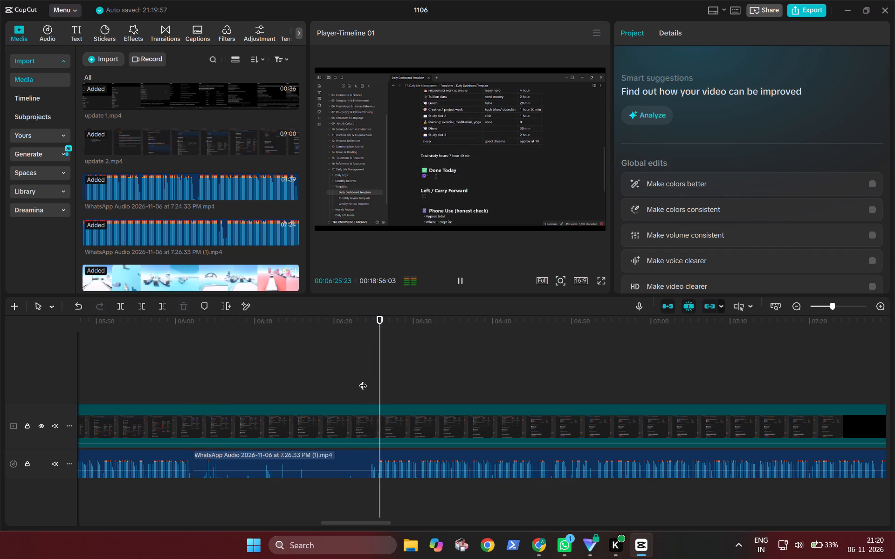
left_click(378, 397)
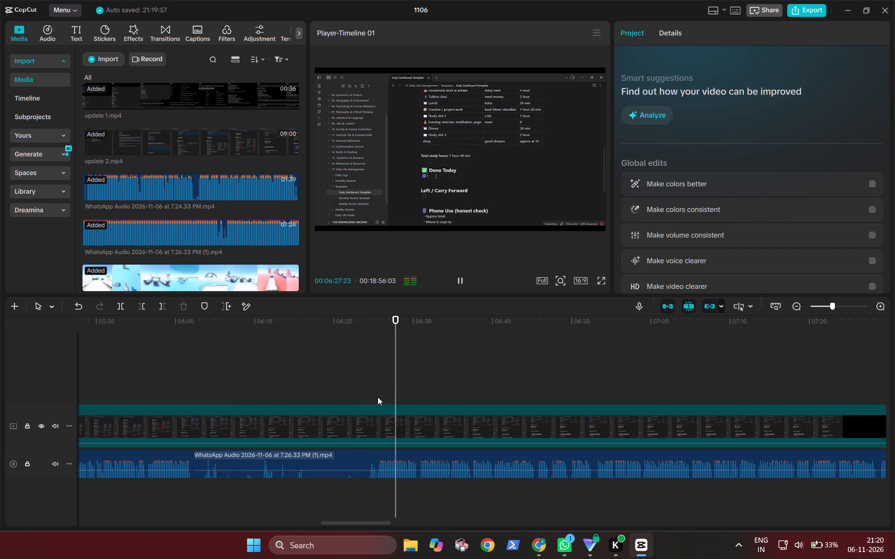
left_click(388, 450)
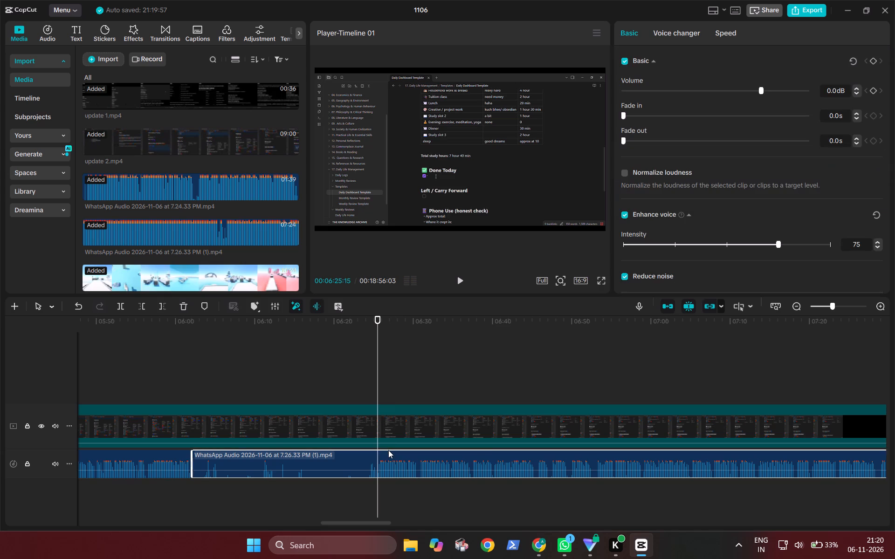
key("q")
left_click_drag(398, 461, 213, 467)
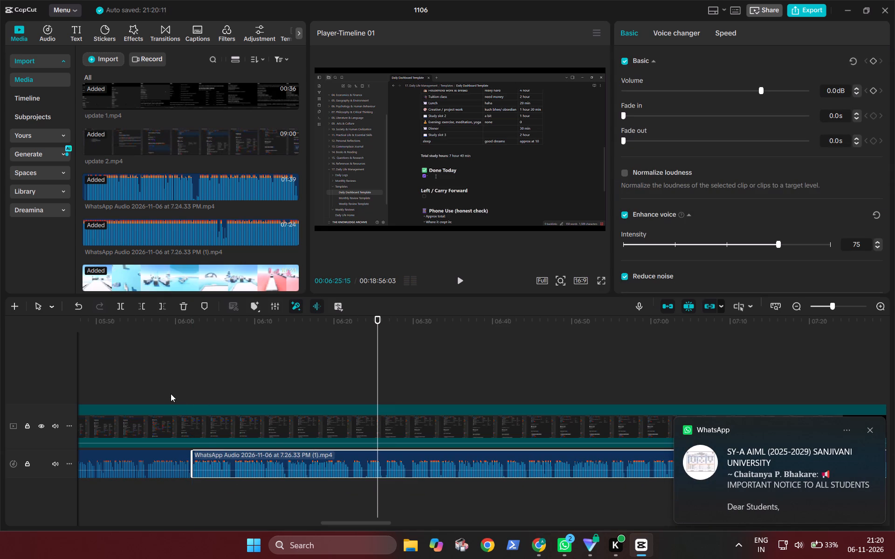
Check the voice-over join, split update 2.mp4 at the same 00:06:02:03 point, and play on from the cut.
left_click(194, 393)
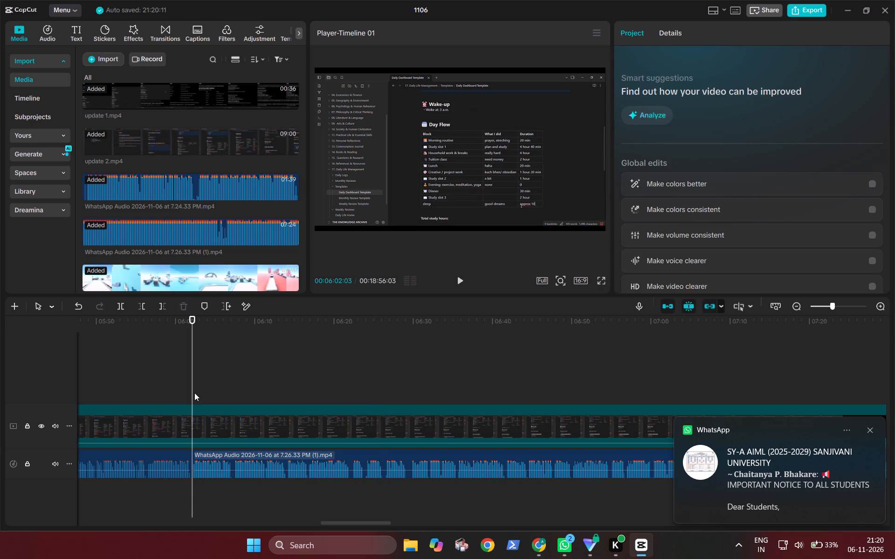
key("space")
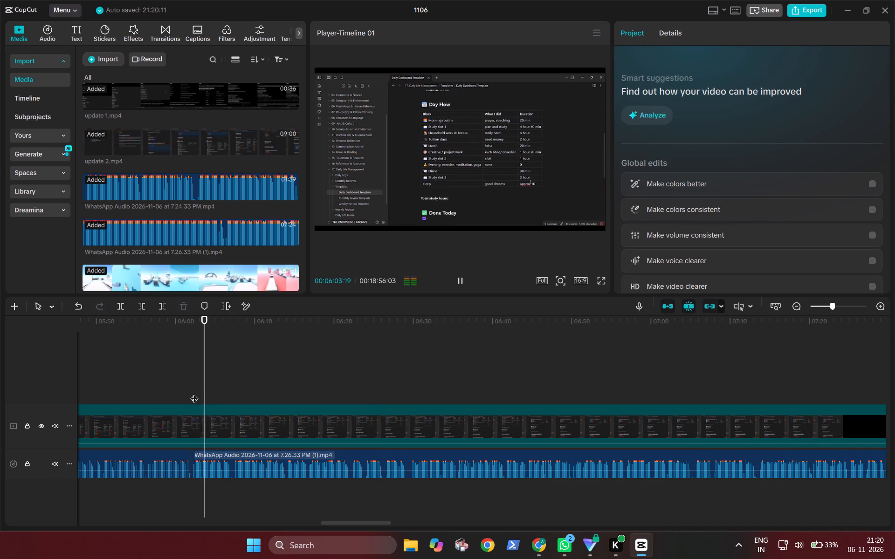
left_click(193, 395)
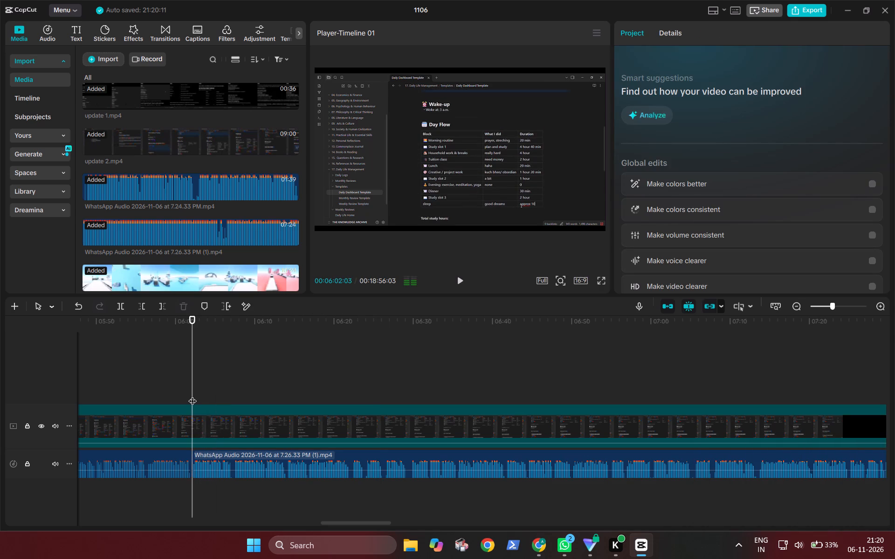
left_click(232, 424)
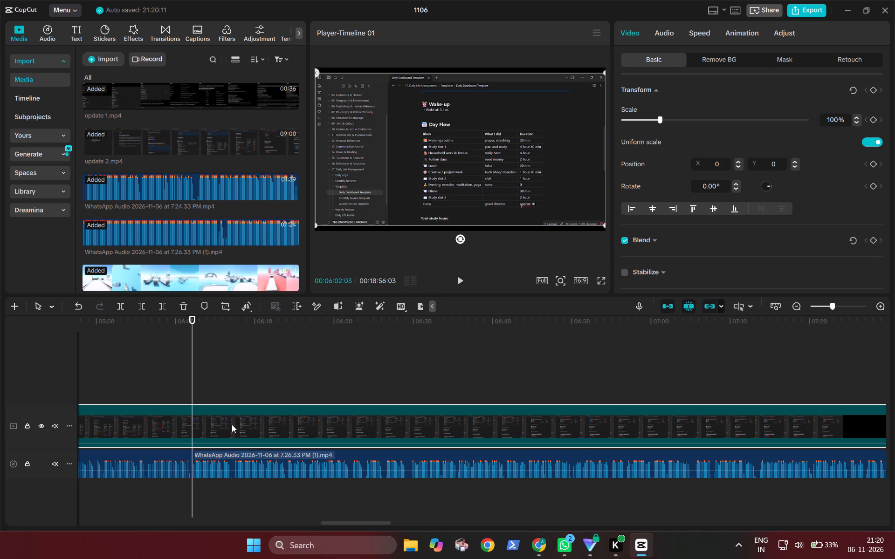
key("ctrl+b")
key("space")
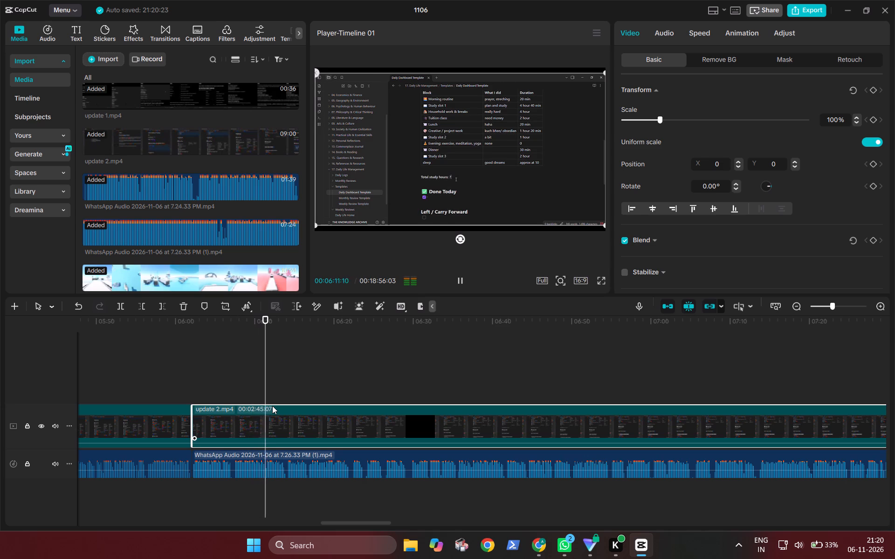
Trim away the beginning of the update 2.mp4 clip that starts near 00:06:02, cutting it up to 00:06:09:18 and closing the gap.
key("space")
left_click(252, 395)
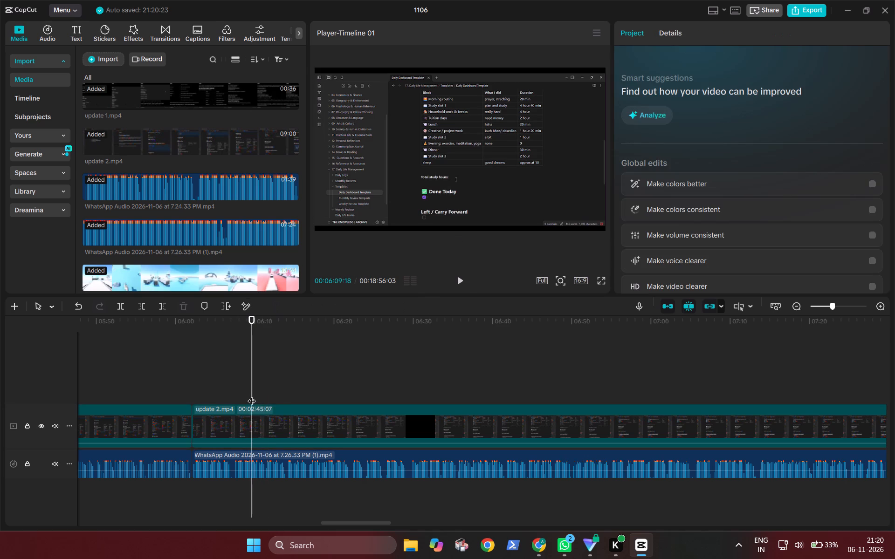
left_click(280, 408)
key("q")
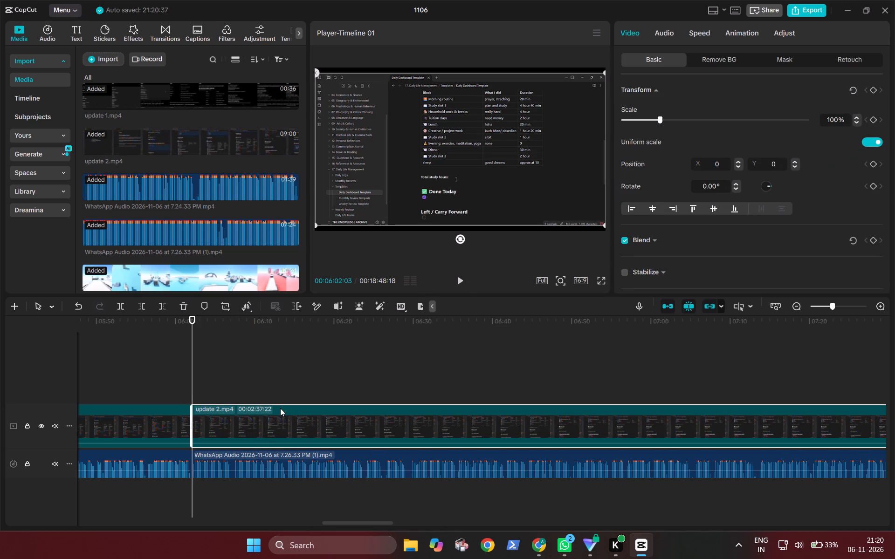
Play on from the trimmed cut to find the next narration break, and split the WhatsApp Audio 7.26.33 PM (1) clip at 00:06:29:15.
key("space")
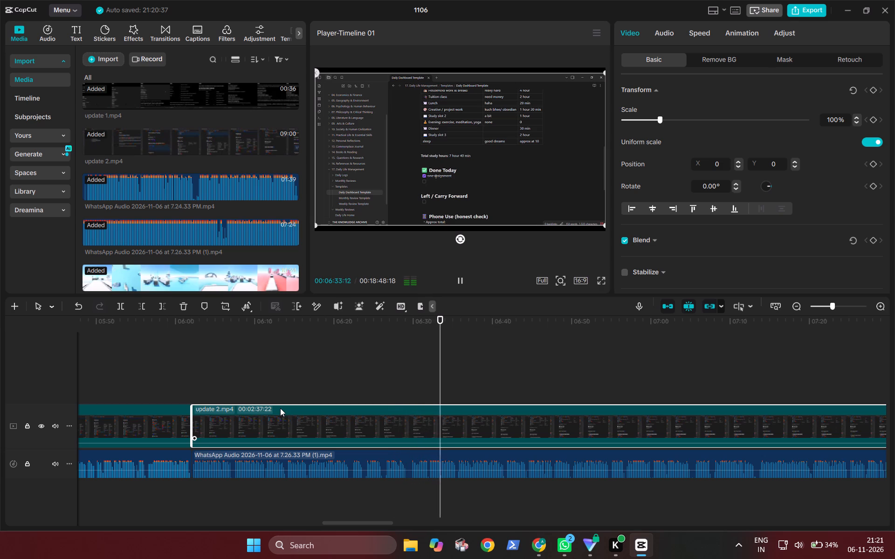
left_click(412, 397)
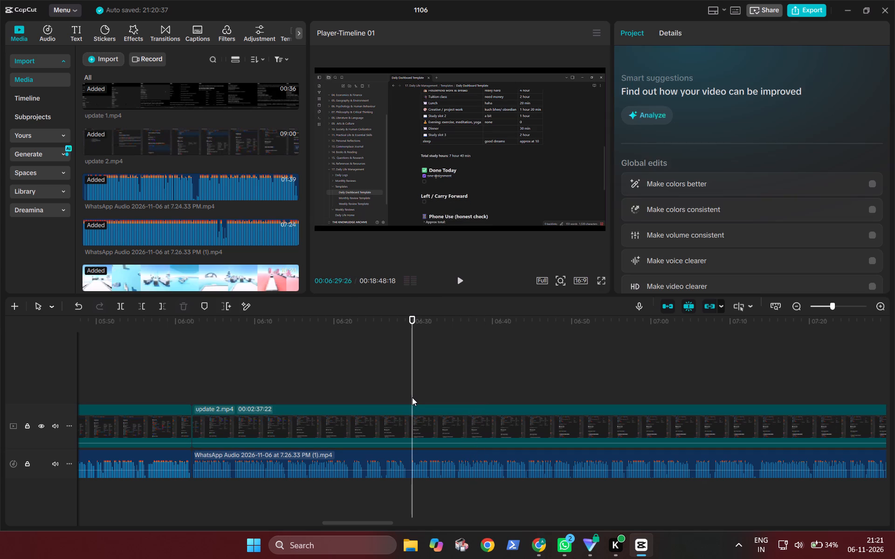
key("Left")
key("Left")
key("Left")
key("Left")
key("Left")
key("Left")
key("Left")
key("Left")
key("Left")
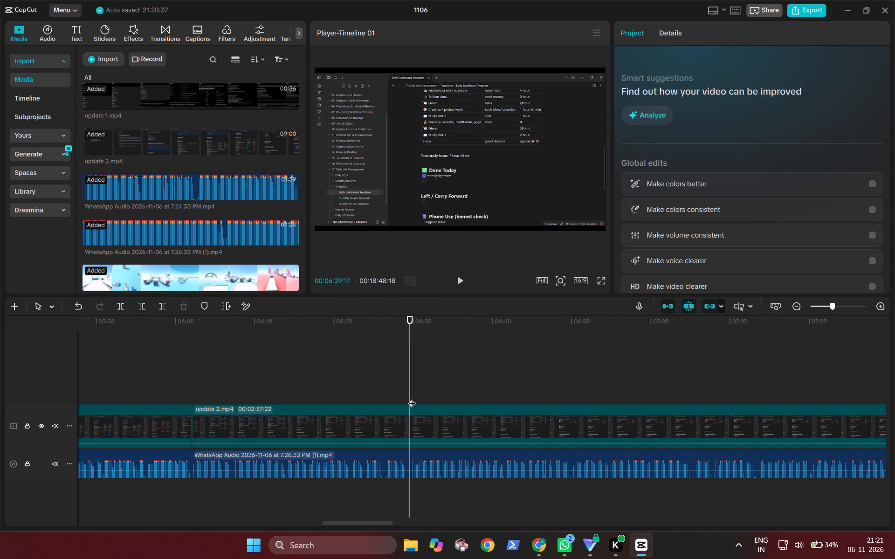
key("Left")
key("Left")
left_click(423, 417)
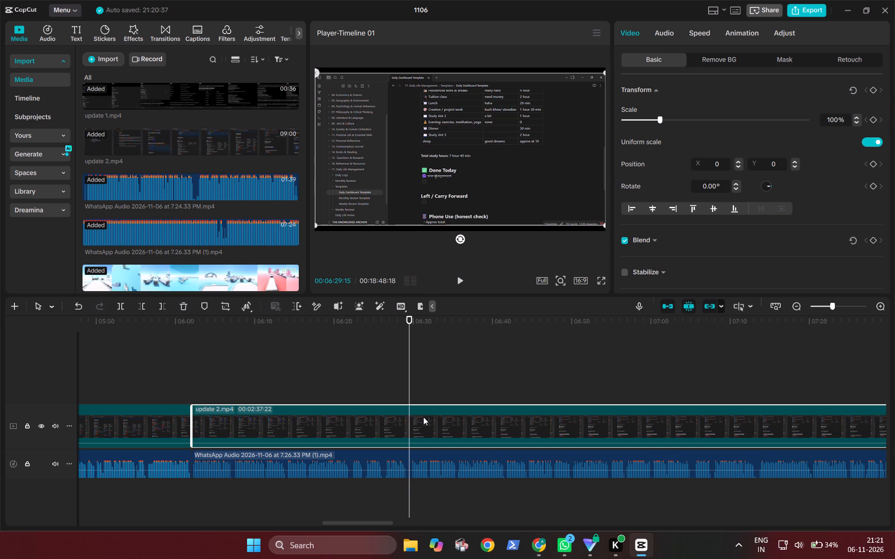
left_click(427, 454)
key("ctrl+b")
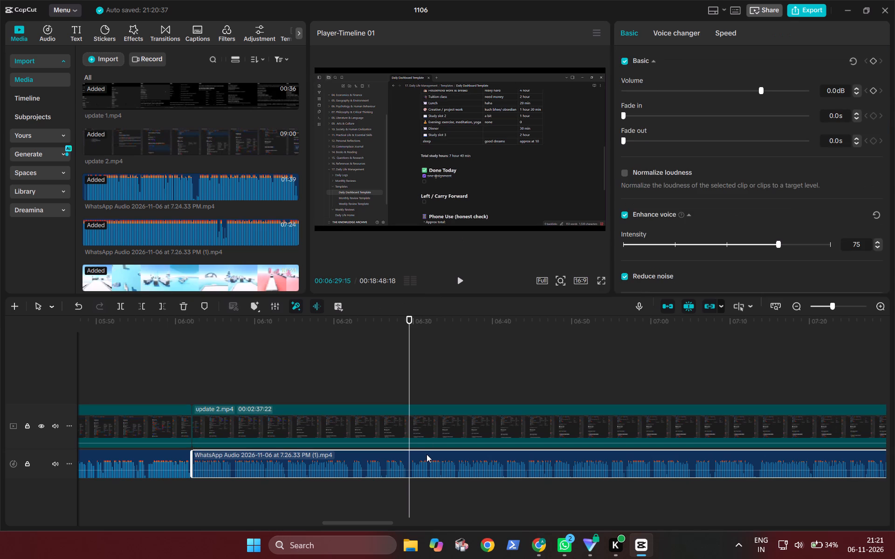
Review the playback of update 2.mp4's Done Today to Phone Use sections against the narration from about 00:06:11, pausing at 00:07:44:02.
left_click(271, 380)
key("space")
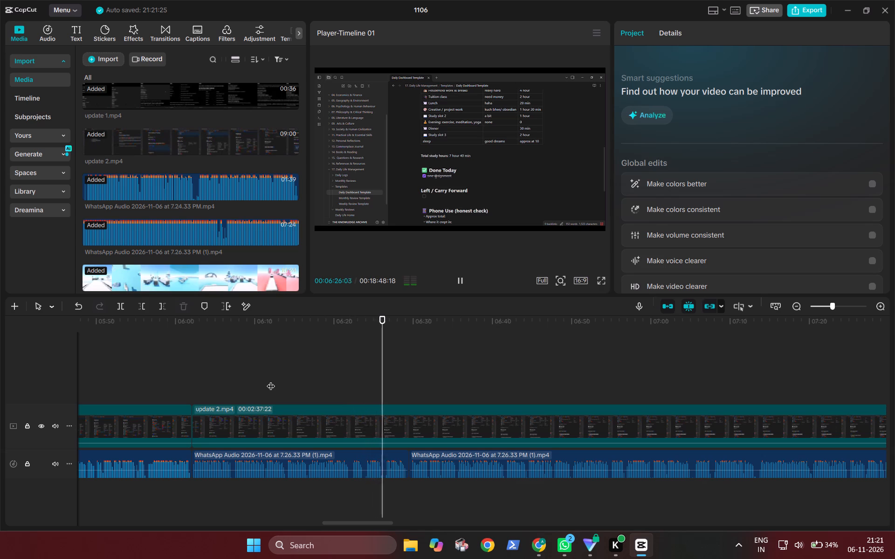
left_click(339, 388)
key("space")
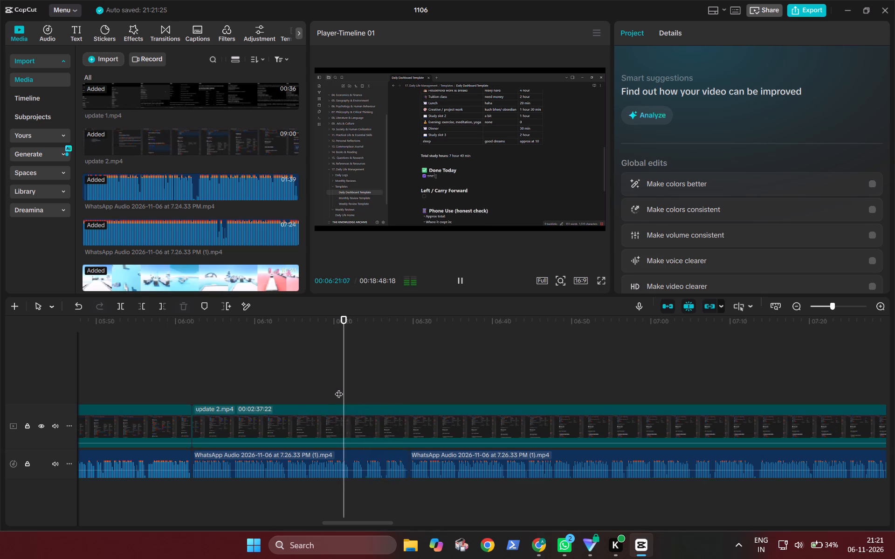
left_click(416, 385)
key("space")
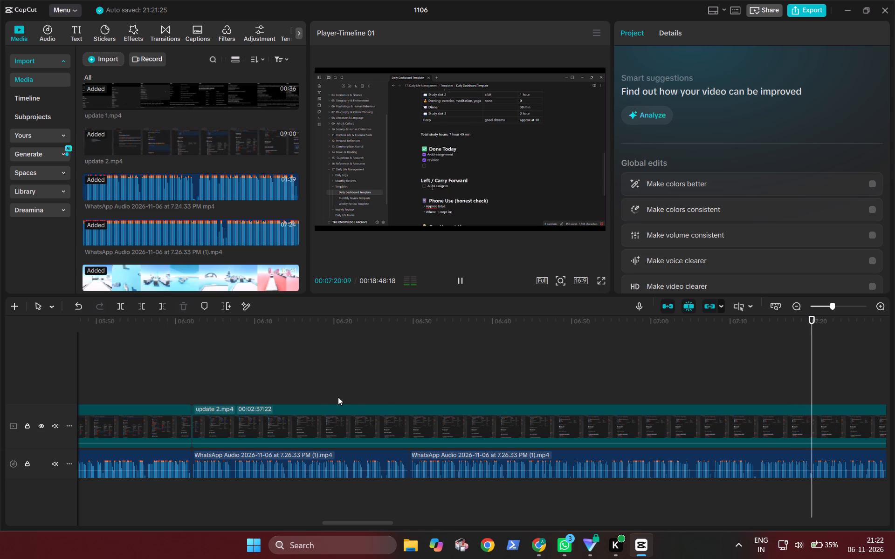
left_click(303, 395)
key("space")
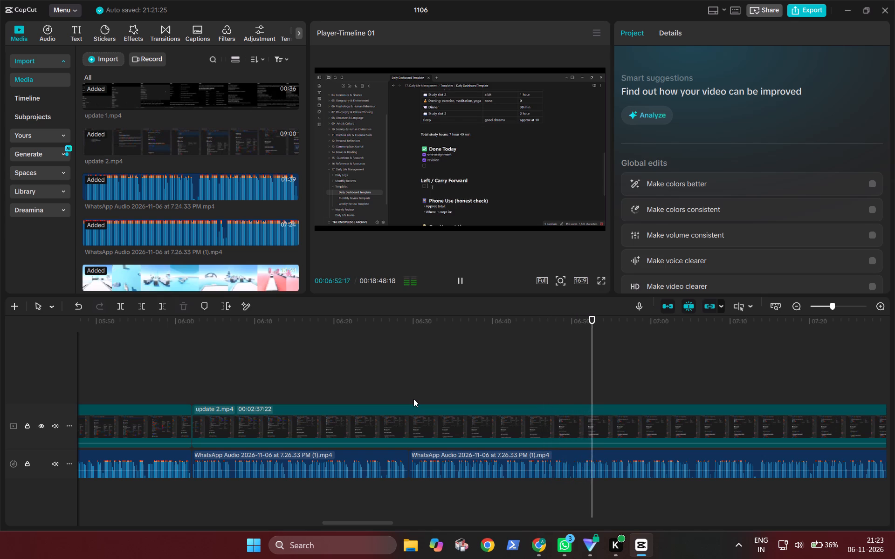
scroll(471, 389, "left", 1)
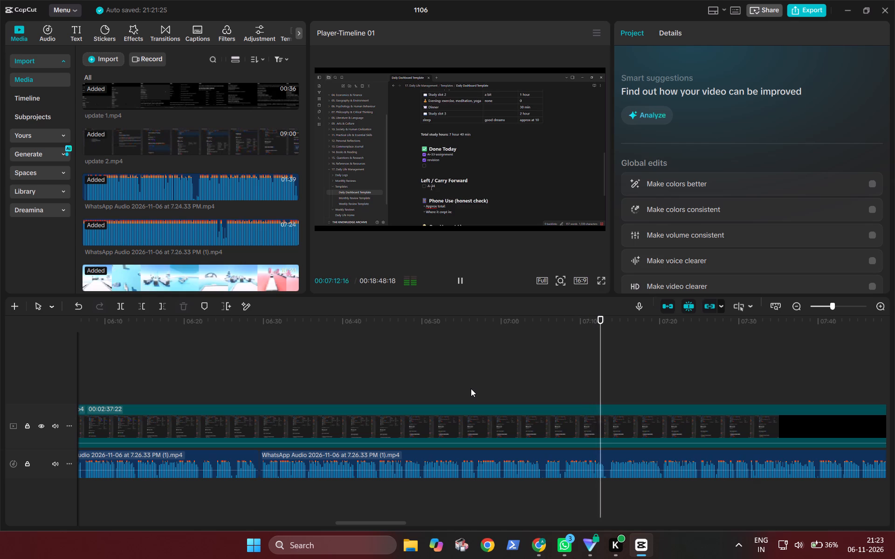
scroll(471, 389, "left", 1)
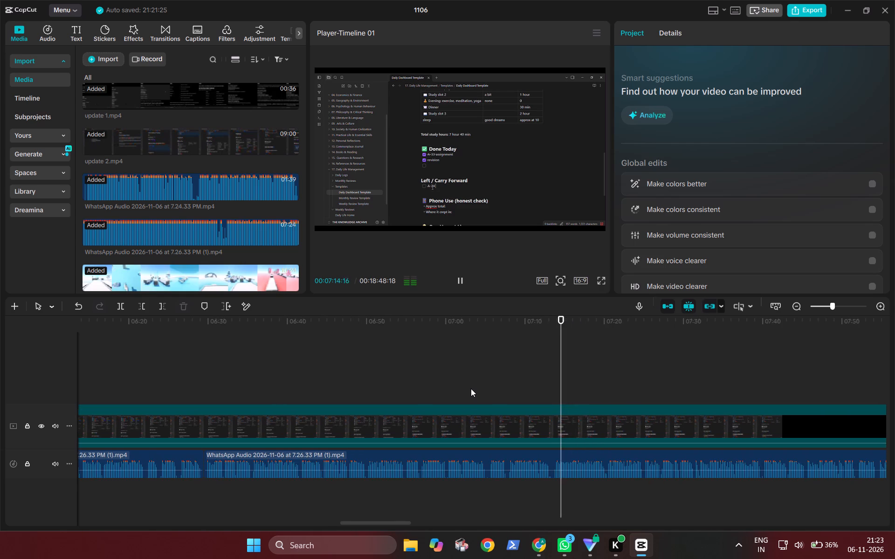
scroll(471, 389, "left", 1)
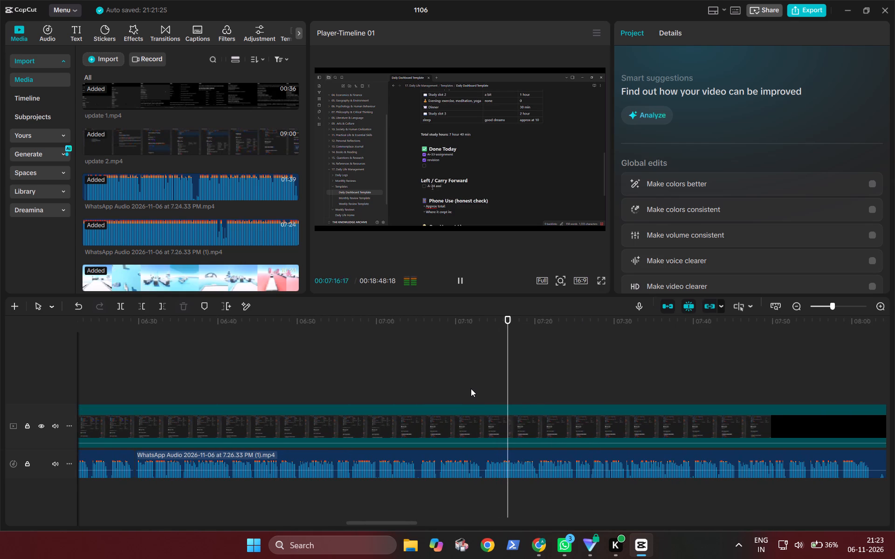
scroll(471, 389, "left", 1)
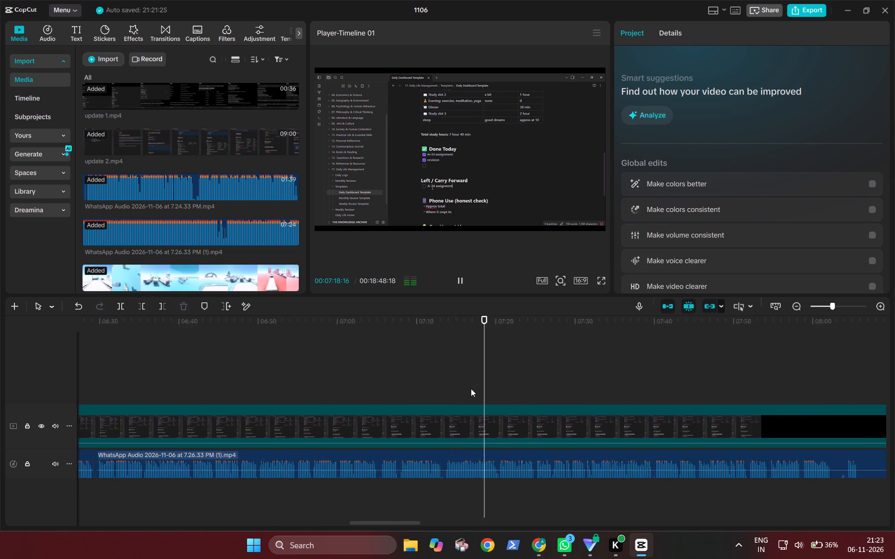
scroll(471, 389, "left", 1)
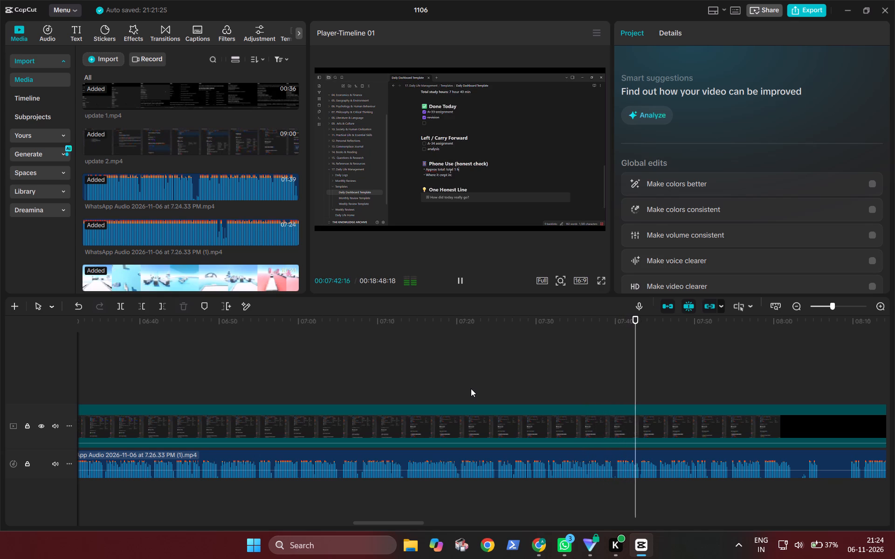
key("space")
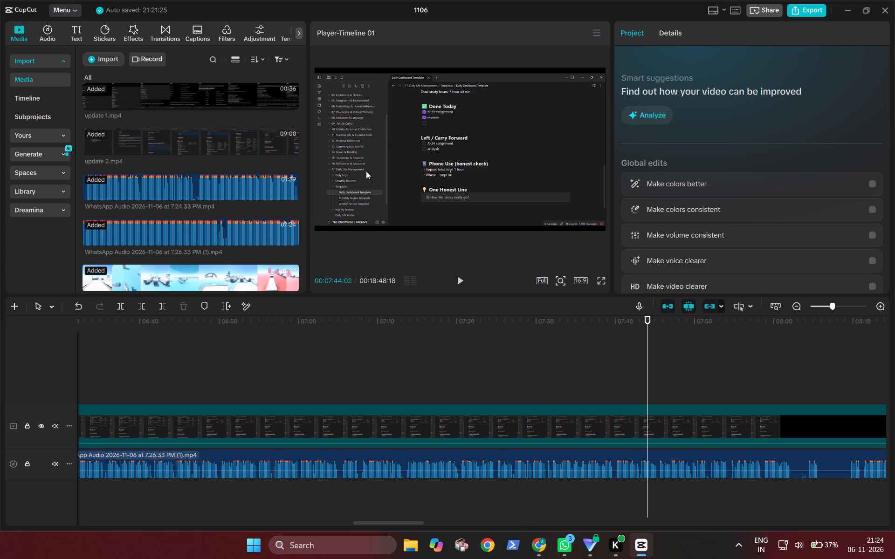
Replay the Total study hours section against the narration from about 00:06:04.
scroll(278, 406, "right", 2)
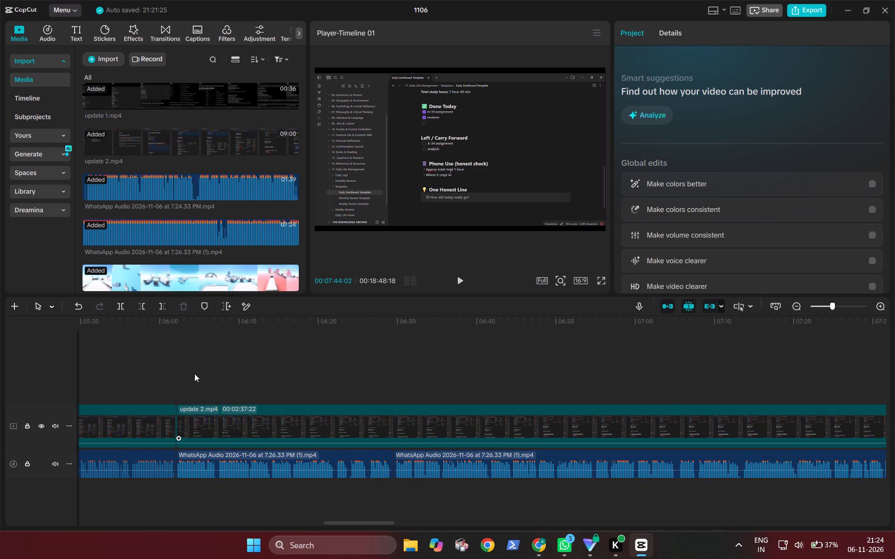
left_click(194, 374)
key("space")
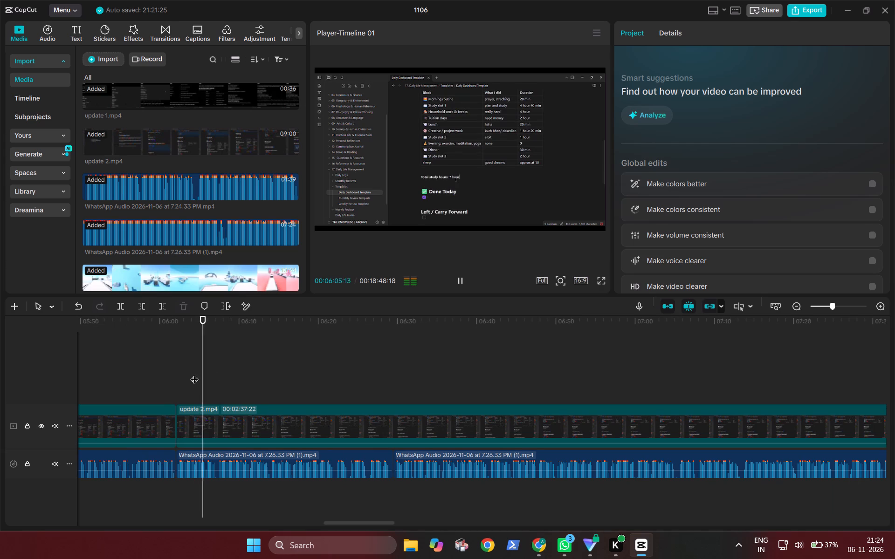
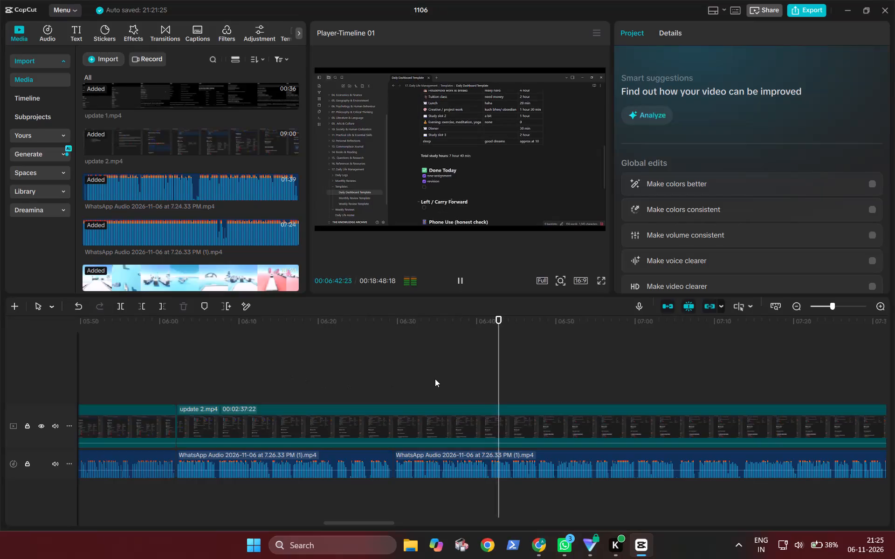
Review the Done Today and Left / Carry Forward footage against the narration to about 00:07:22, and replay the section from about 00:06:02.
scroll(435, 379, "left", 1)
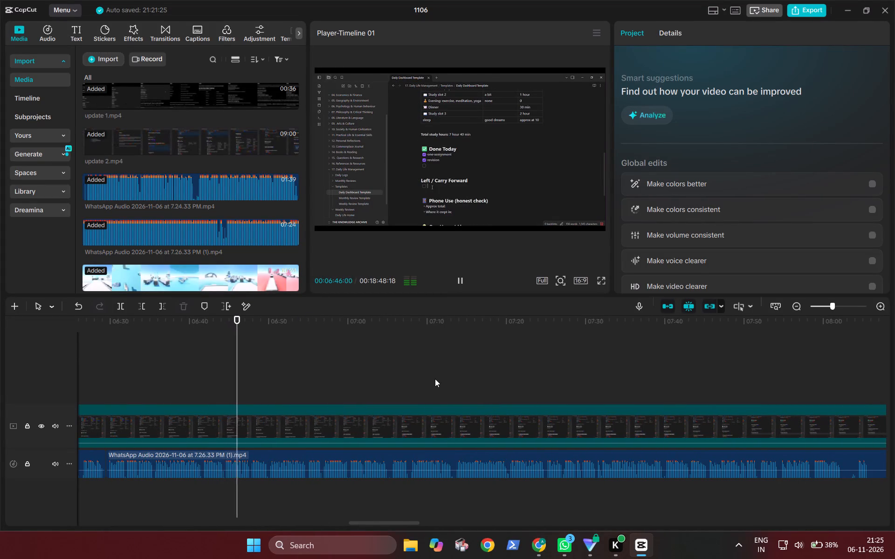
scroll(435, 379, "left", 1)
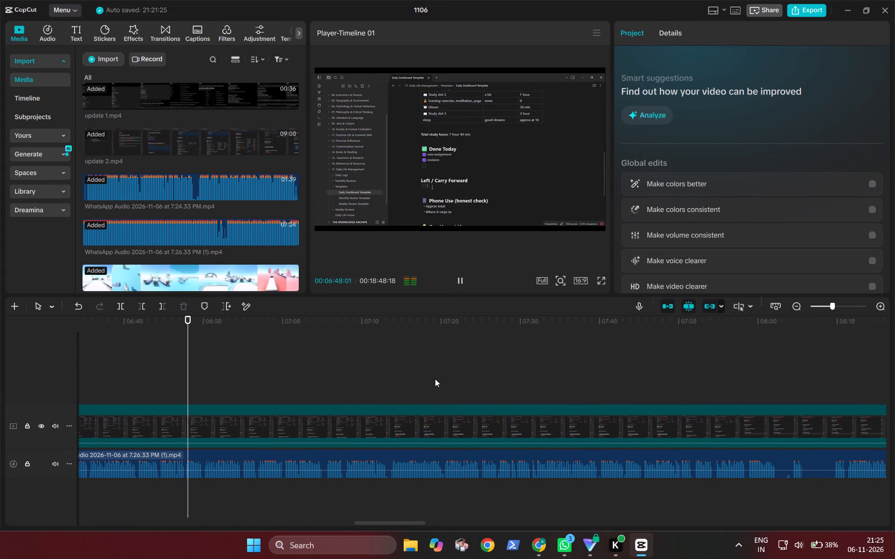
scroll(435, 379, "left", 1)
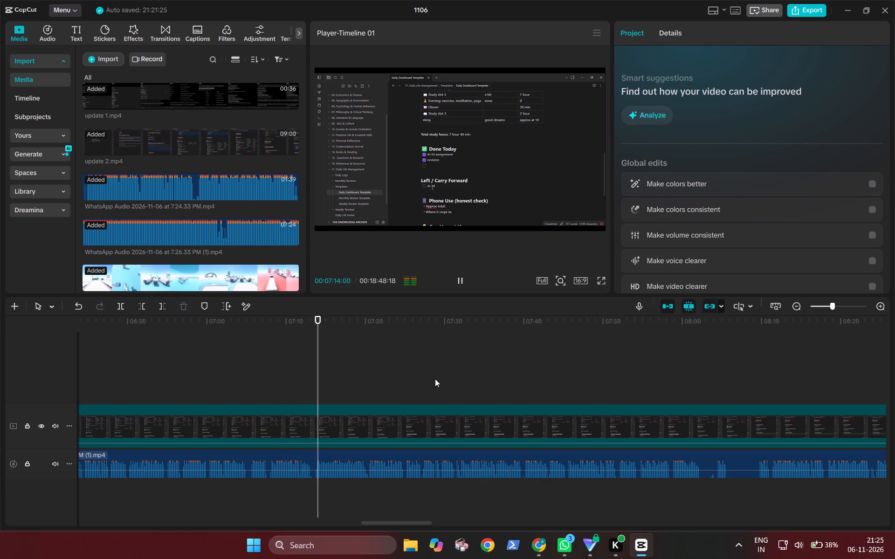
scroll(435, 379, "left", 1)
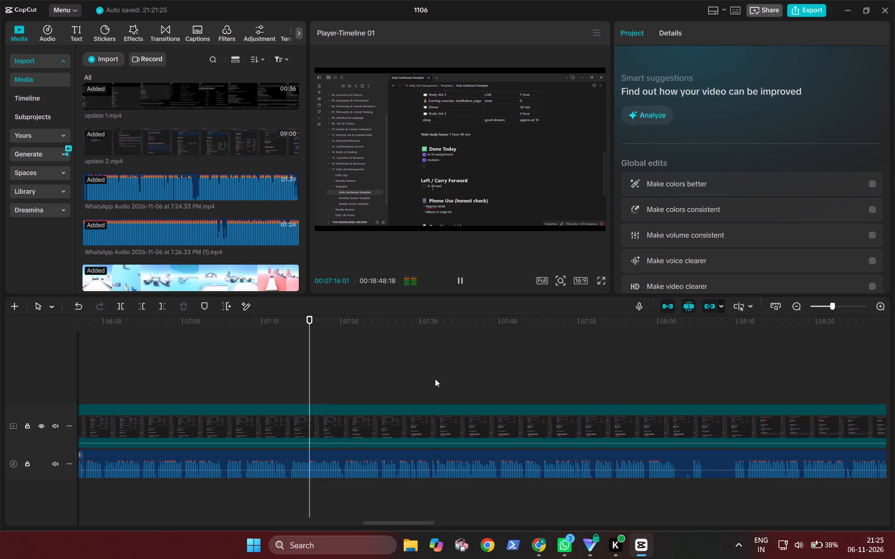
scroll(435, 379, "left", 1)
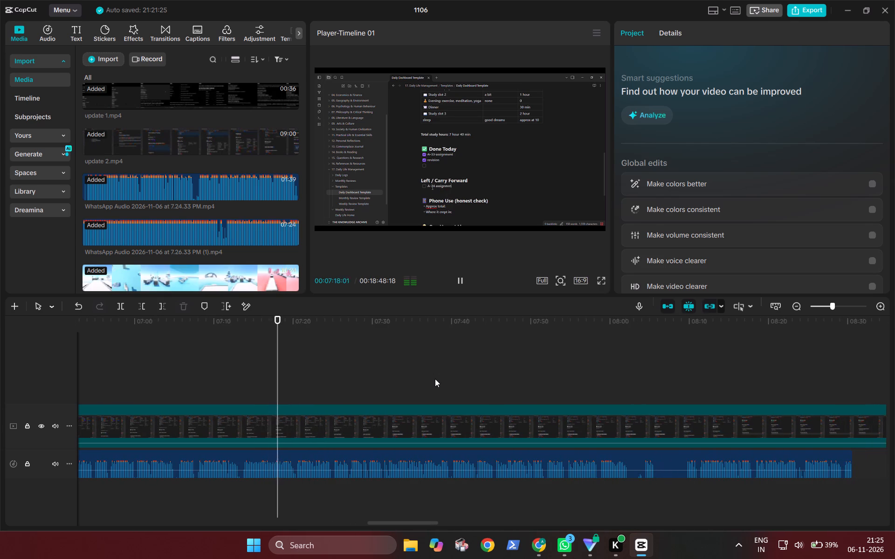
scroll(435, 379, "right", 3)
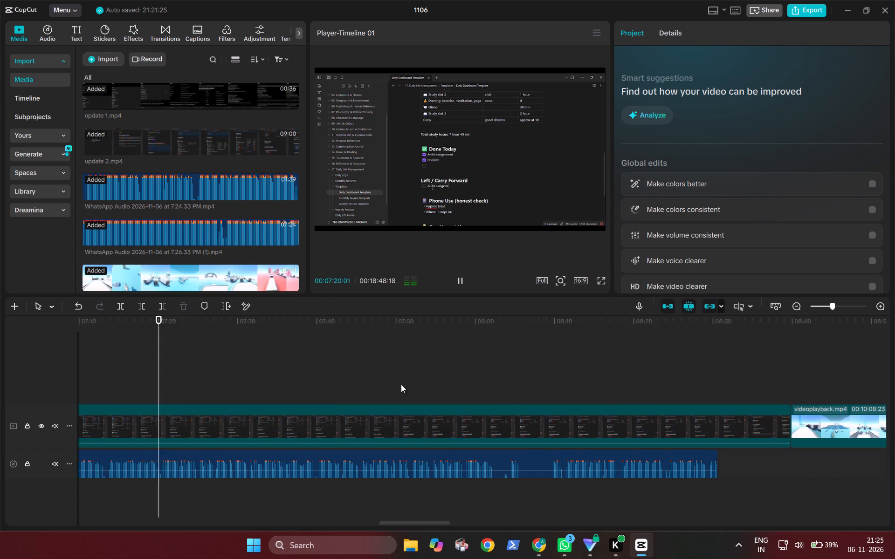
scroll(266, 378, "right", 3)
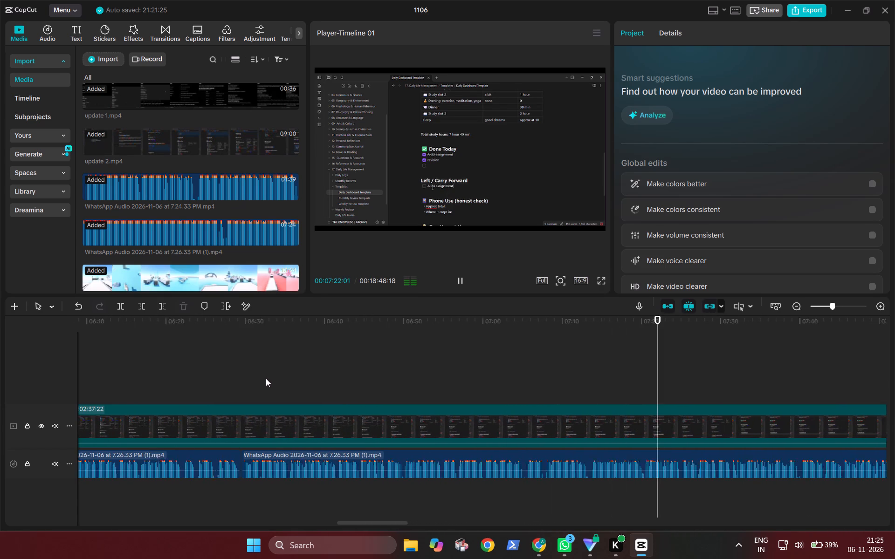
scroll(266, 378, "right", 1)
left_click(266, 378)
scroll(266, 378, "right", 1)
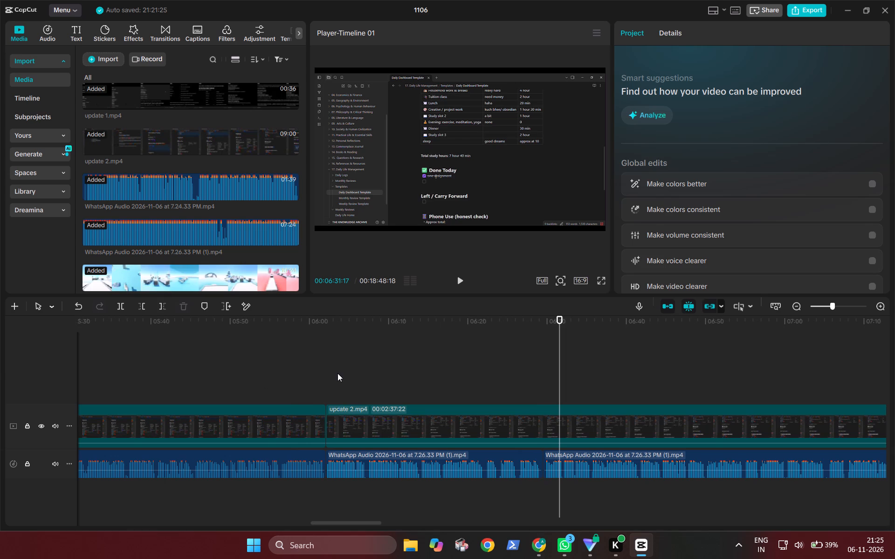
left_click(335, 374)
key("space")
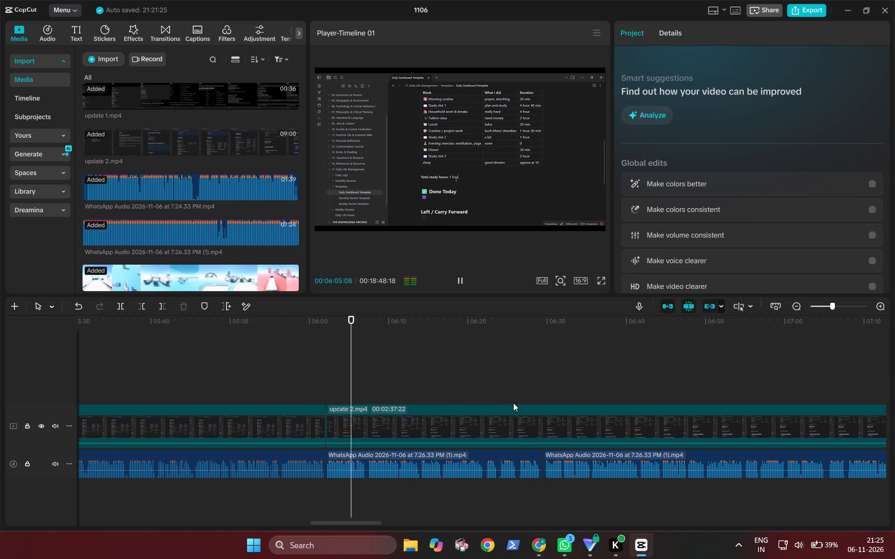
Split the update 2.mp4 clip at the voice-over cut at 00:06:29:15 and delete its remainder up to the videoplayback.mp4 clip.
left_click(547, 395)
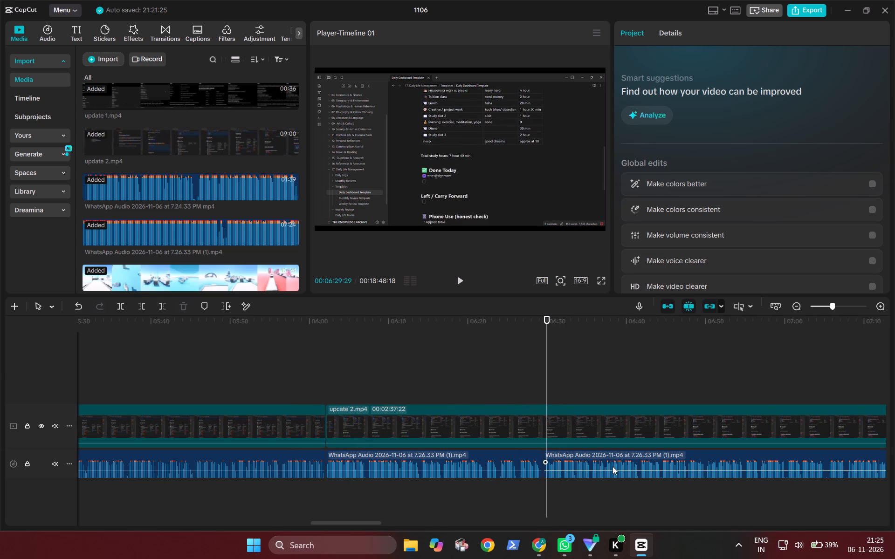
left_click(613, 466)
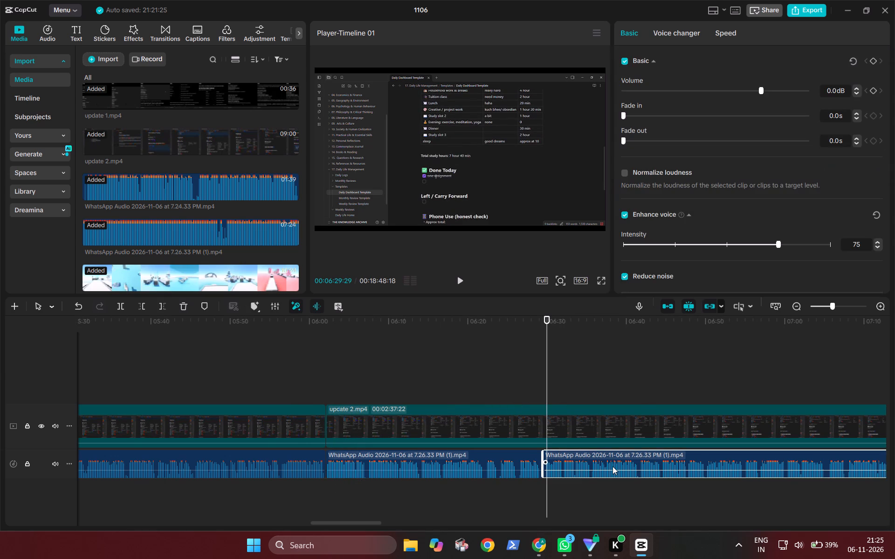
key("Down")
key("Up")
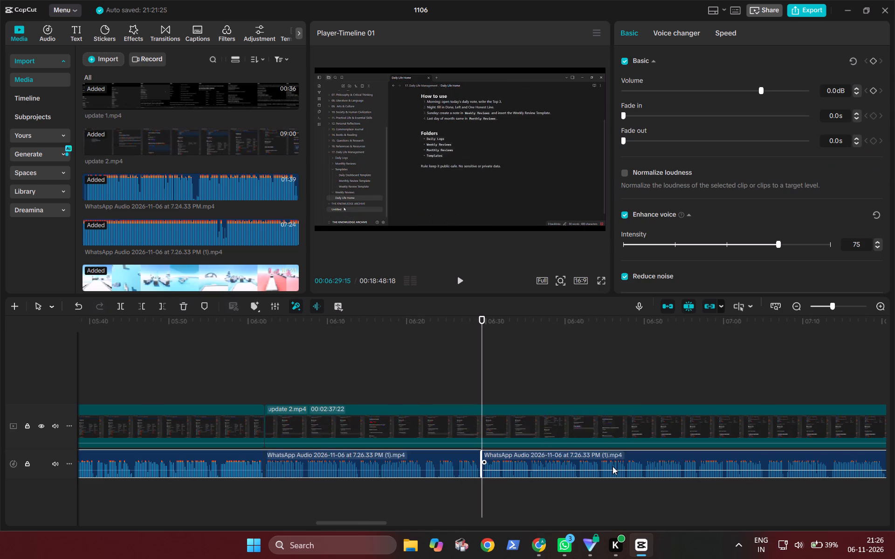
left_click(591, 427)
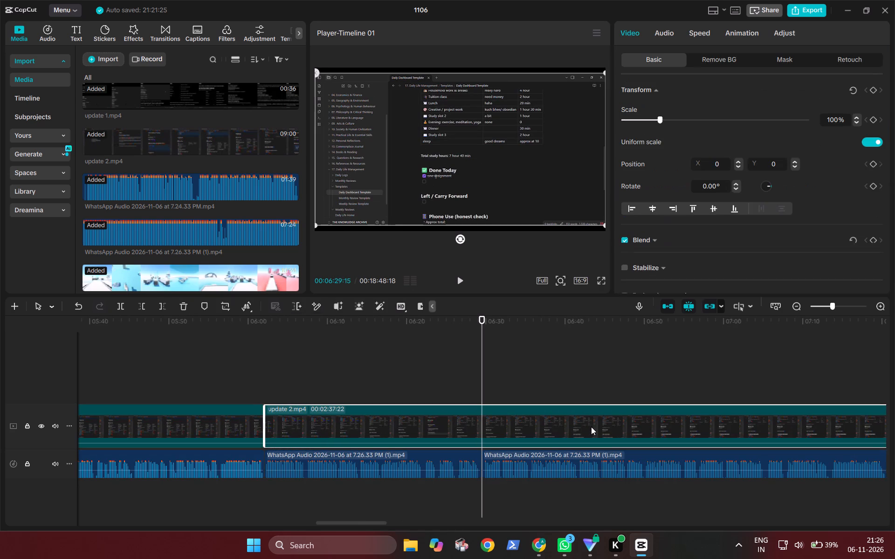
key("ctrl+b")
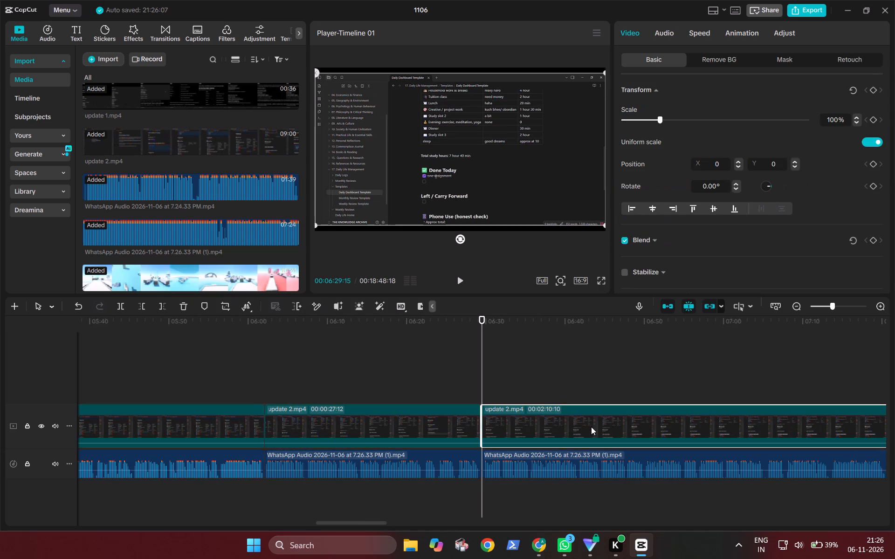
key("BackSpace")
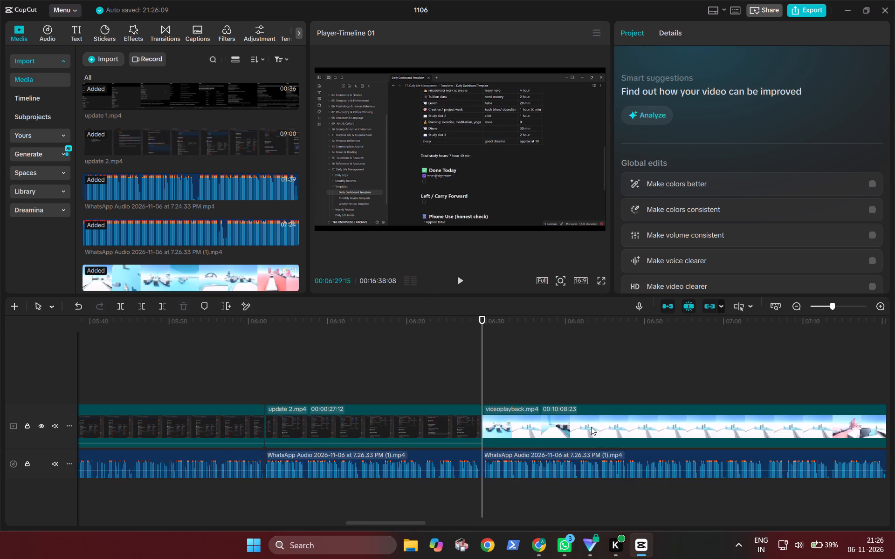
Play the videoplayback.mp4 gameplay against the narration from 00:06:29:15 to about 00:06:53.
key("space")
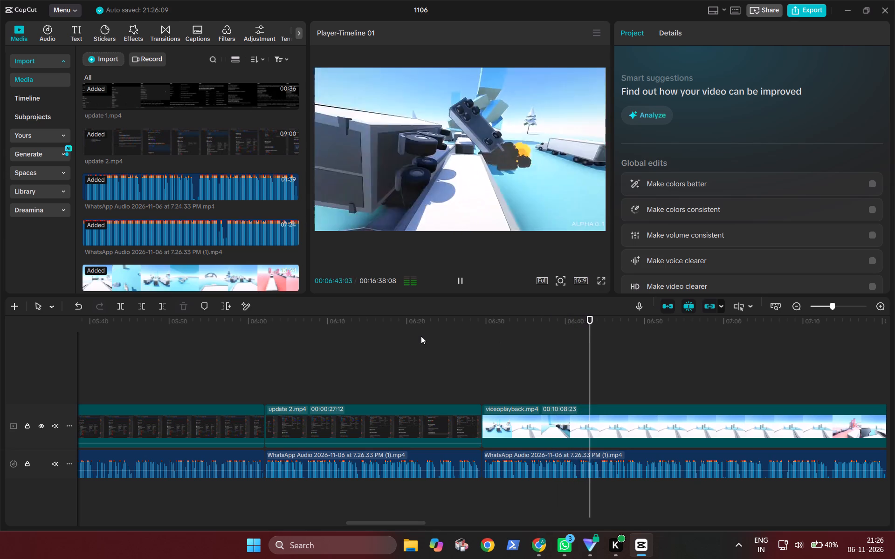
scroll(368, 369, "right", 4)
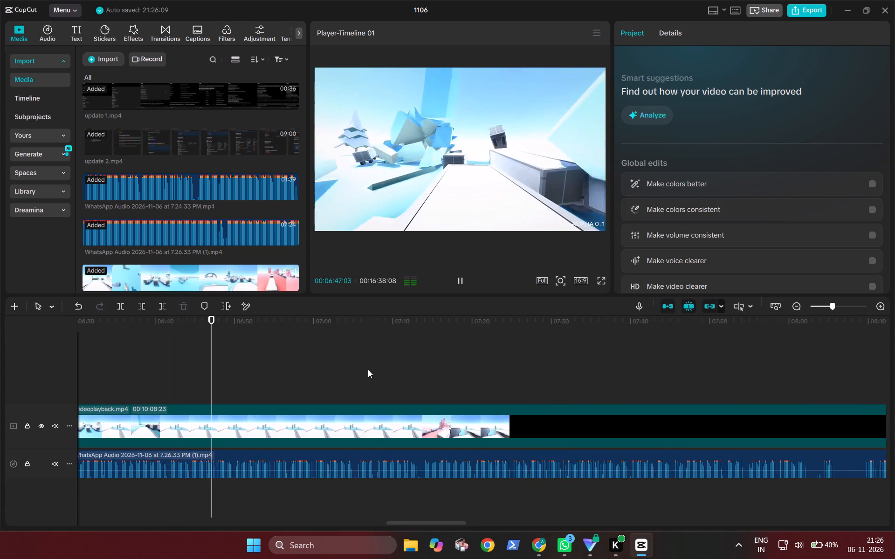
scroll(368, 369, "right", 1)
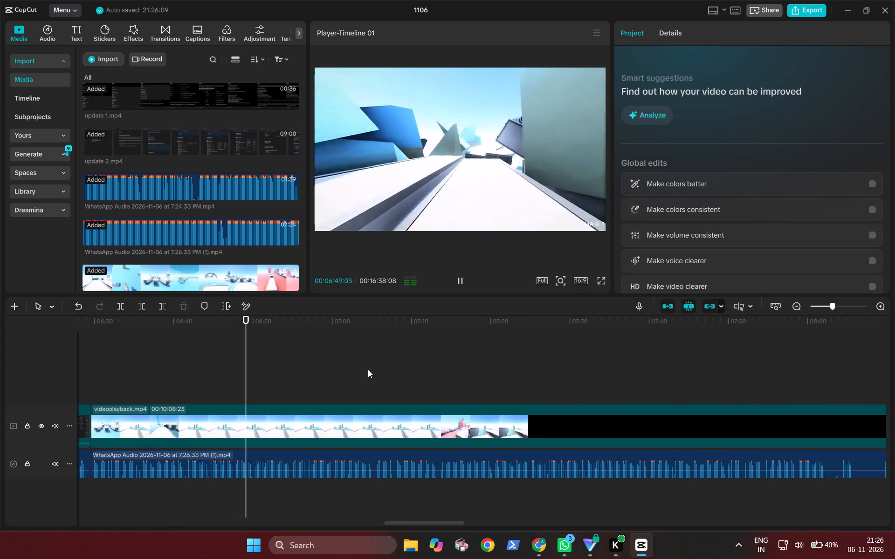
scroll(368, 369, "right", 4)
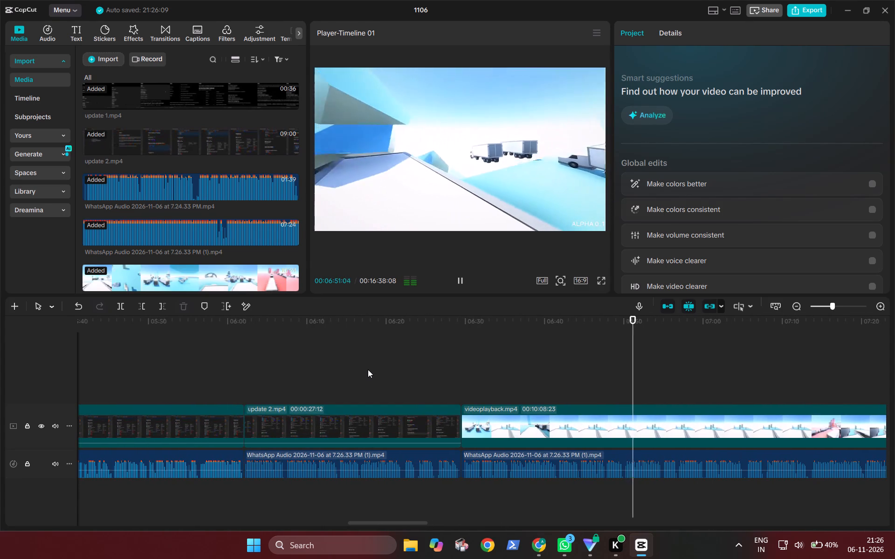
scroll(384, 369, "right", 3)
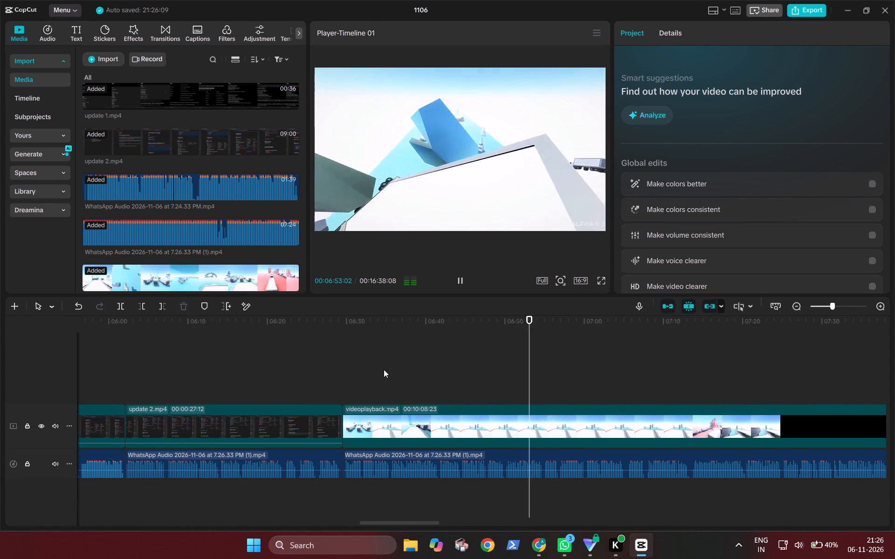
Enlarge the videoplayback.mp4 gameplay clip starting at 00:06:29:15 to 114% so it overfills the frame.
left_click(420, 420)
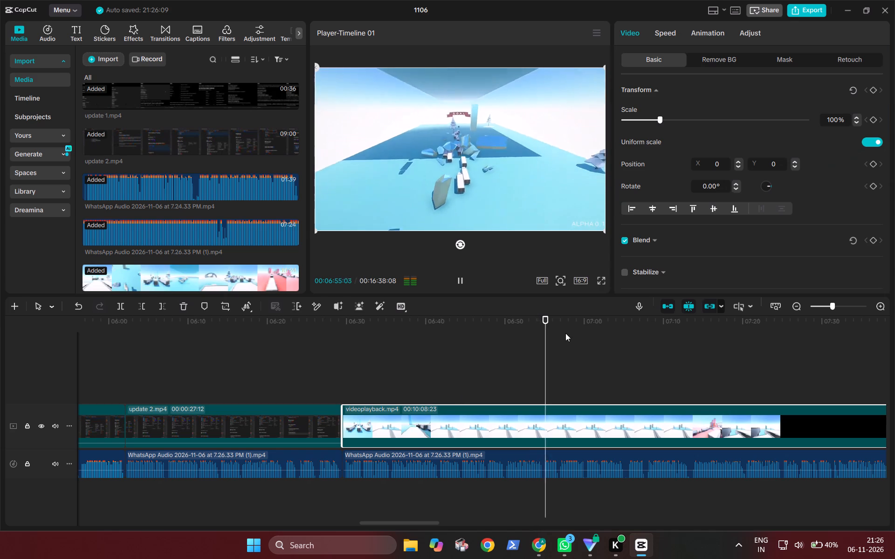
left_click_drag(604, 232, 611, 233)
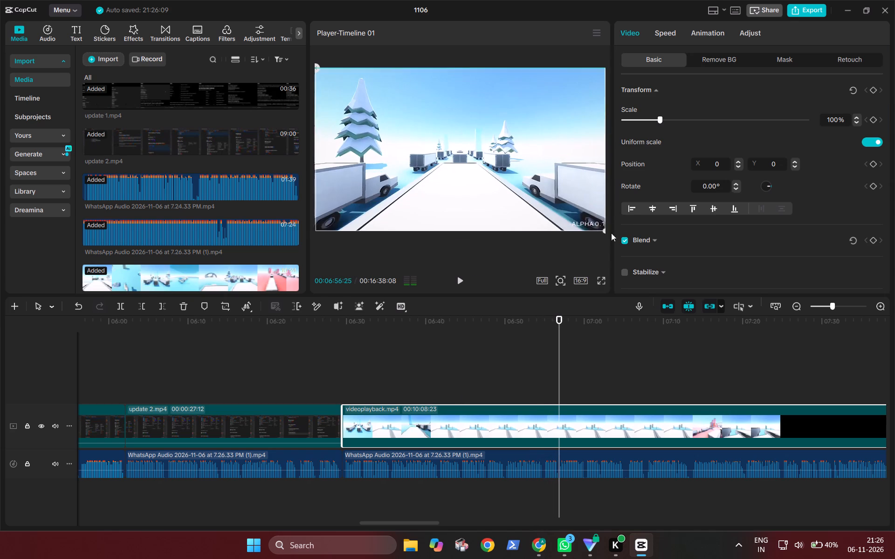
left_click_drag(611, 233, 633, 242)
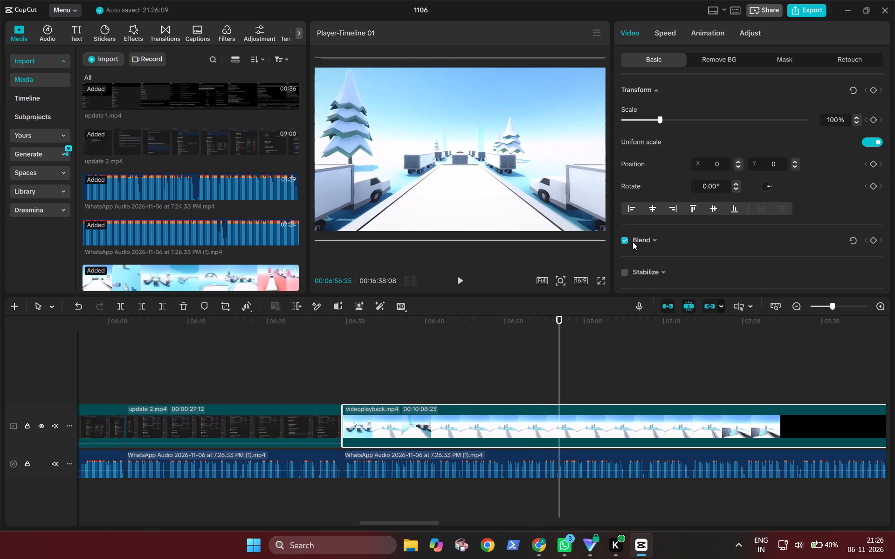
left_click_drag(633, 242, 636, 244)
Enlarge the opening videoplayback.mp4 gameplay clip at the start of the timeline to 113%.
scroll(295, 412, "right", 5)
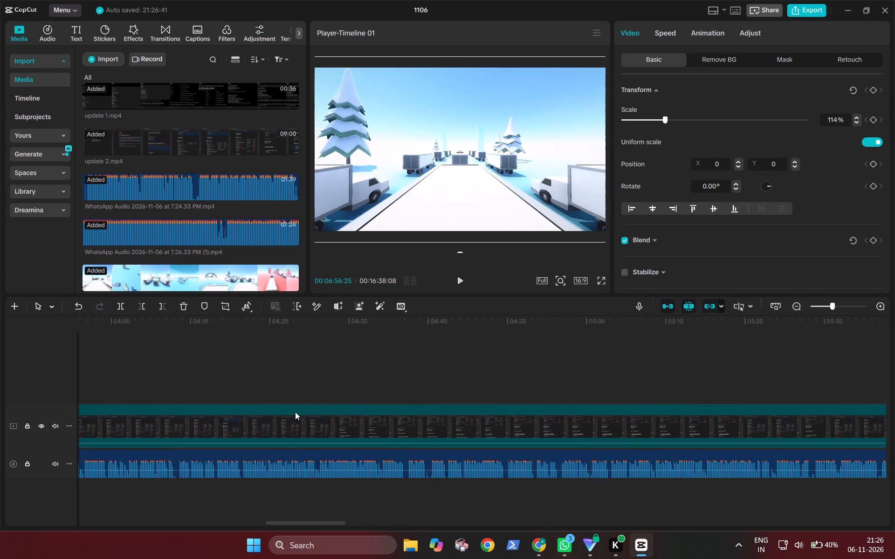
scroll(295, 412, "right", 14)
left_click(181, 425)
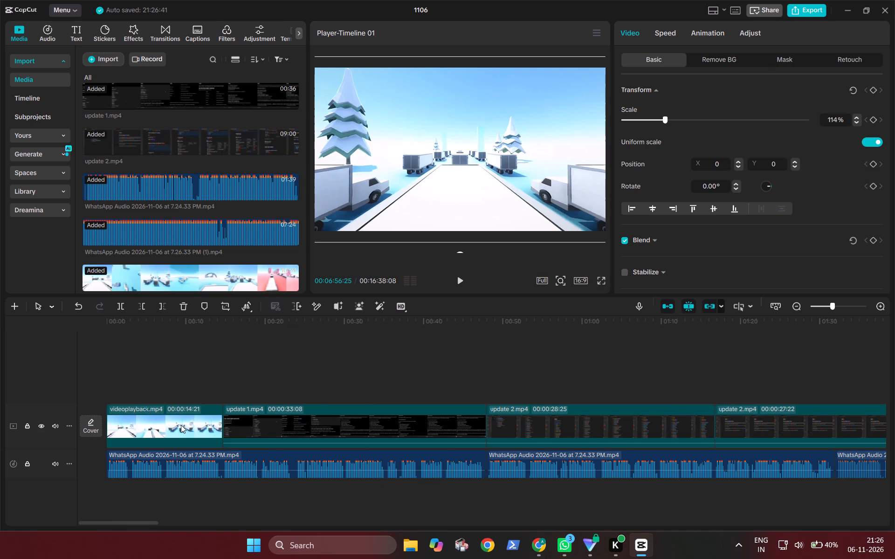
left_click(187, 380)
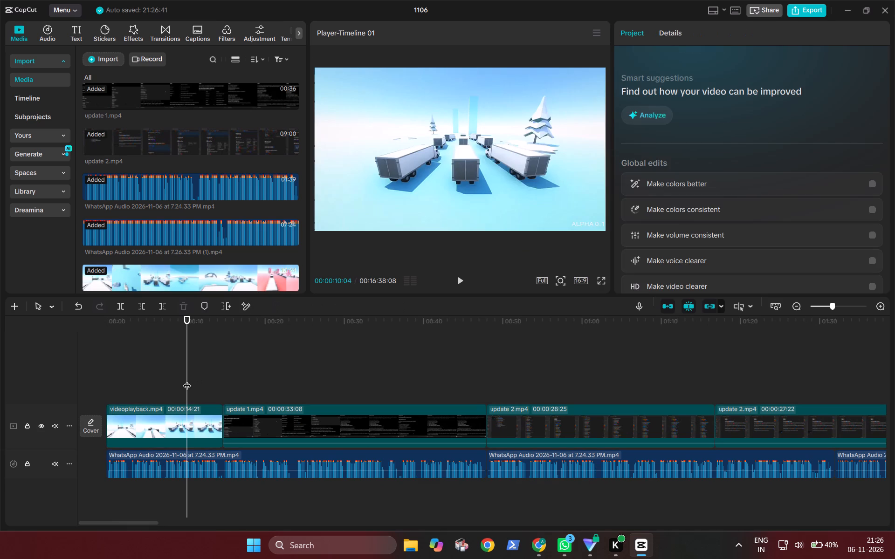
left_click(187, 398)
left_click(189, 412)
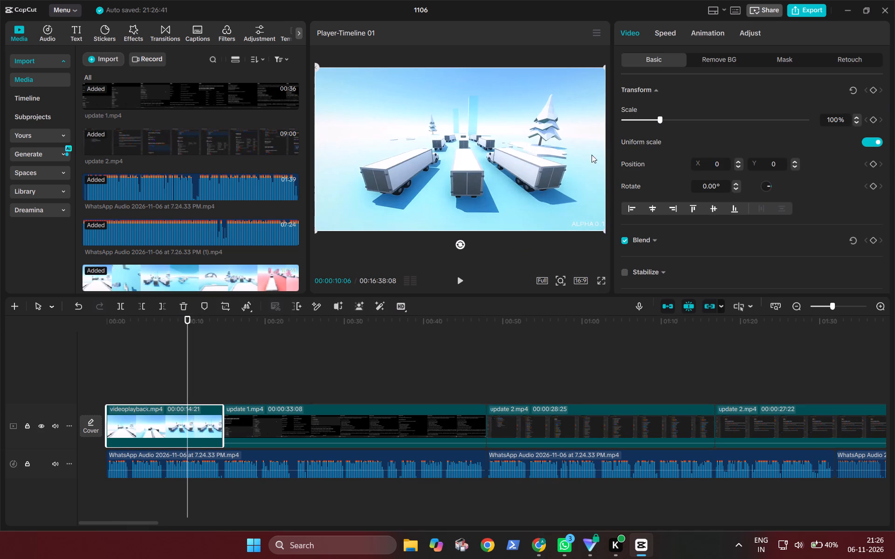
left_click_drag(602, 228, 619, 239)
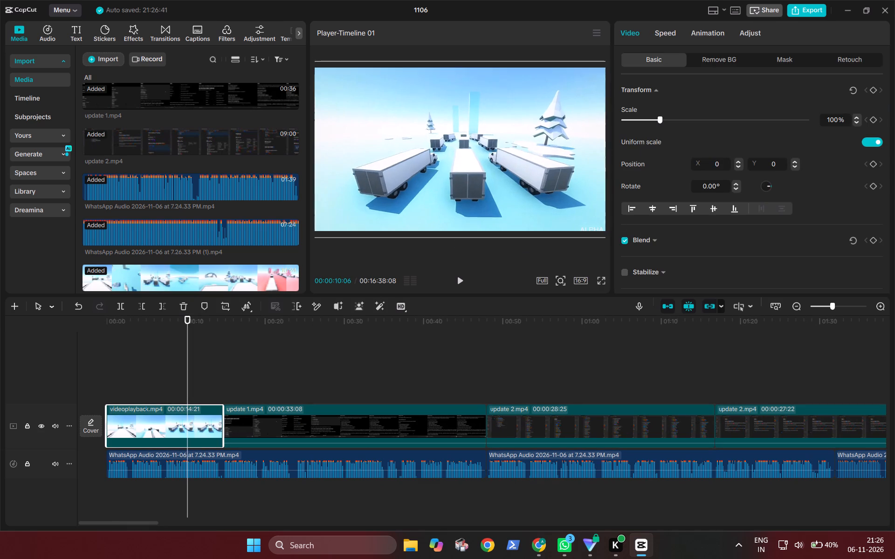
left_click_drag(619, 239, 630, 242)
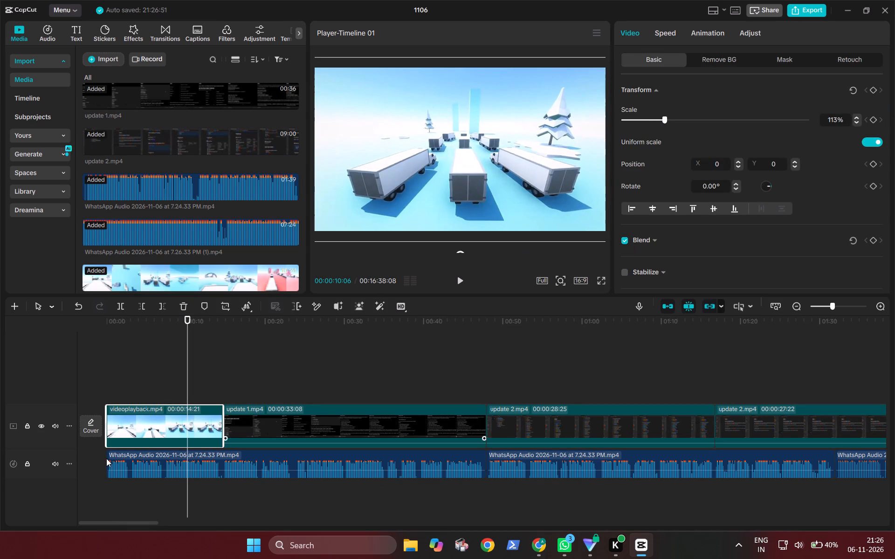
Trim the opening gameplay clip's beginning up to 00:00:00:18, adjust its end to a 00:00:14:20 duration, and replay it from the start.
left_click(109, 385)
key("space")
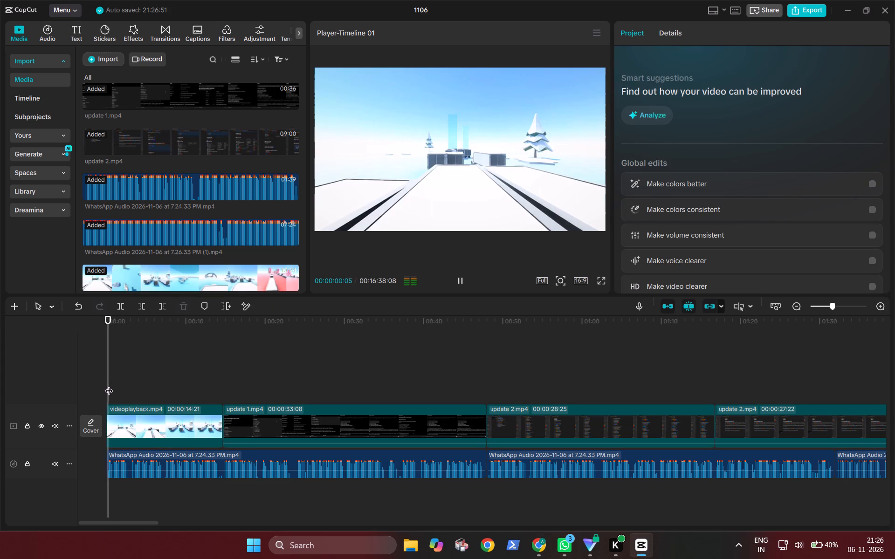
key("space")
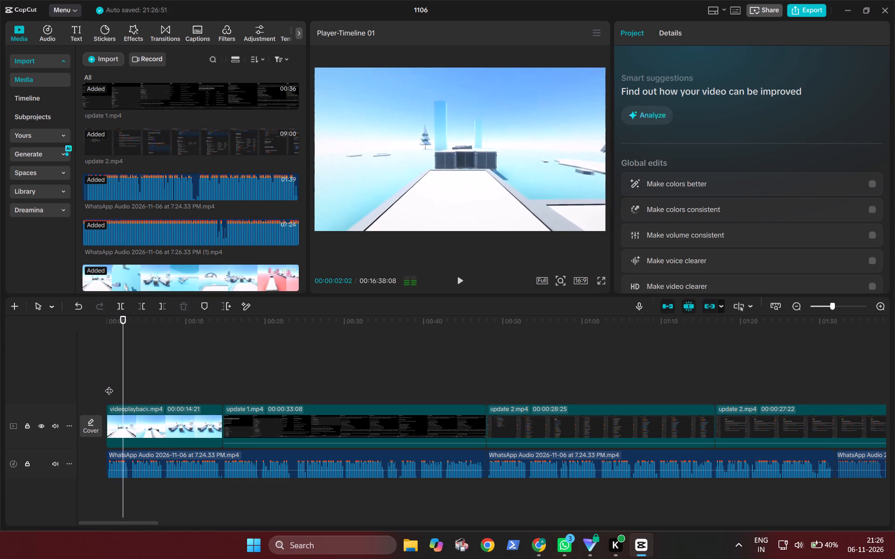
left_click(138, 416)
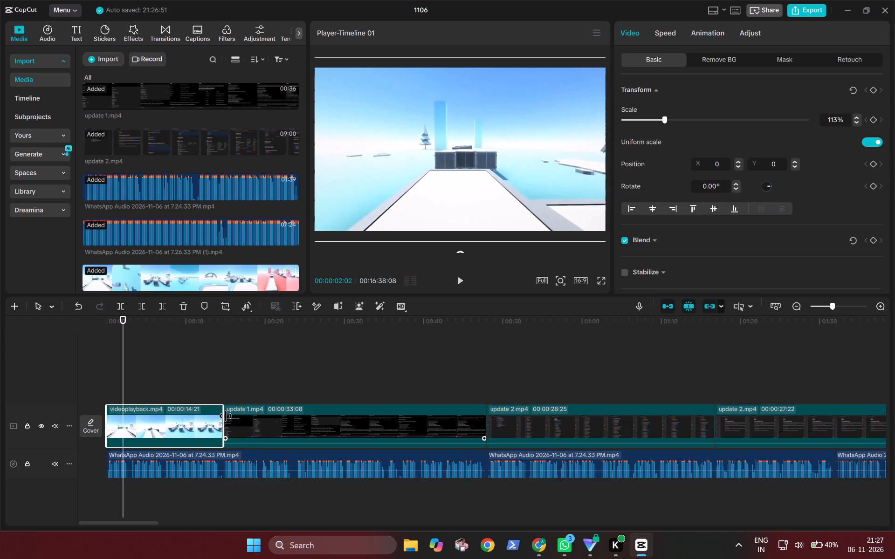
left_click_drag(226, 416, 232, 415)
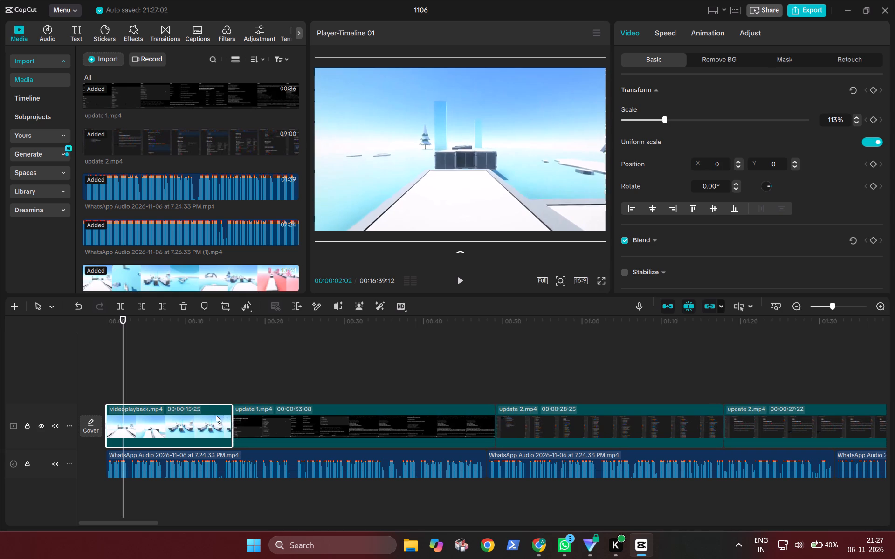
left_click(111, 390)
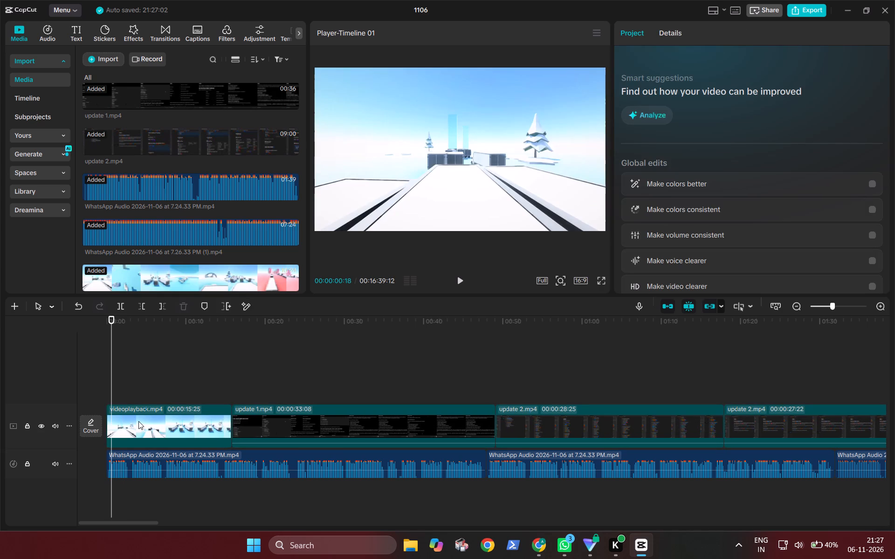
left_click(138, 421)
key("q")
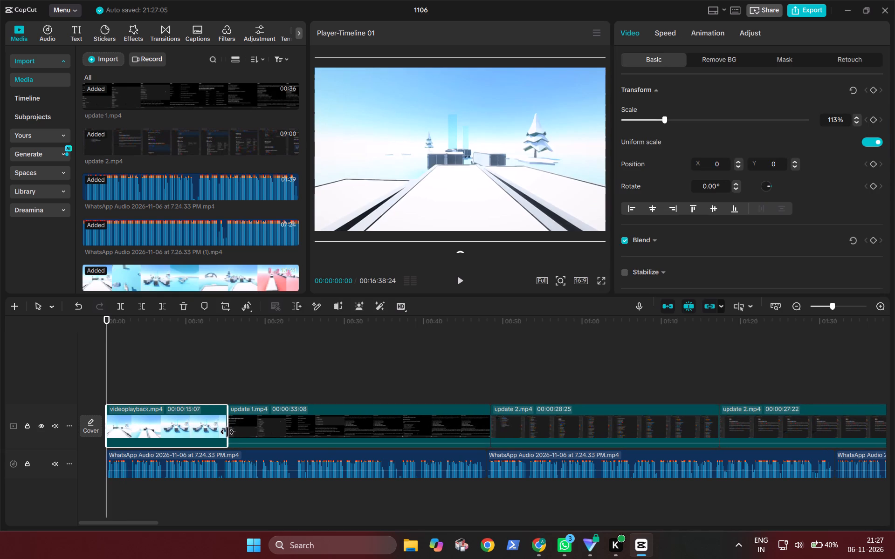
left_click_drag(227, 432, 220, 433)
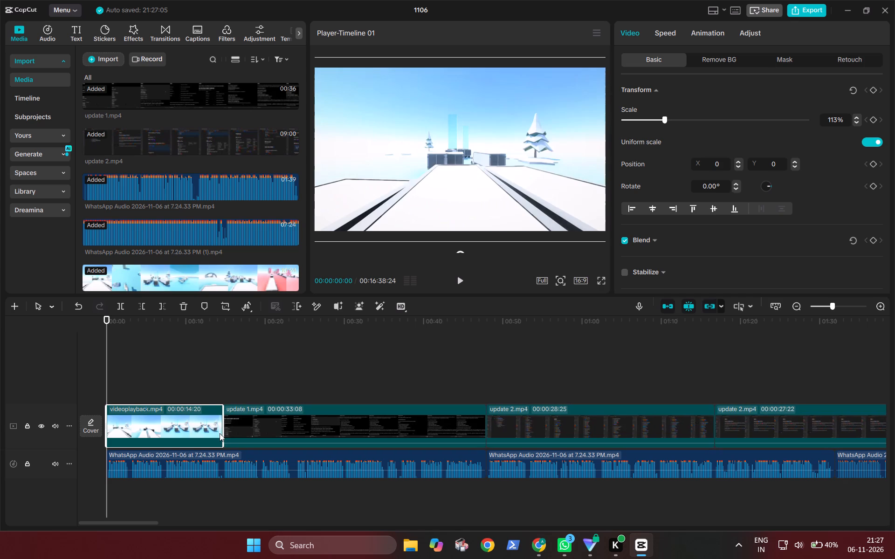
key("space")
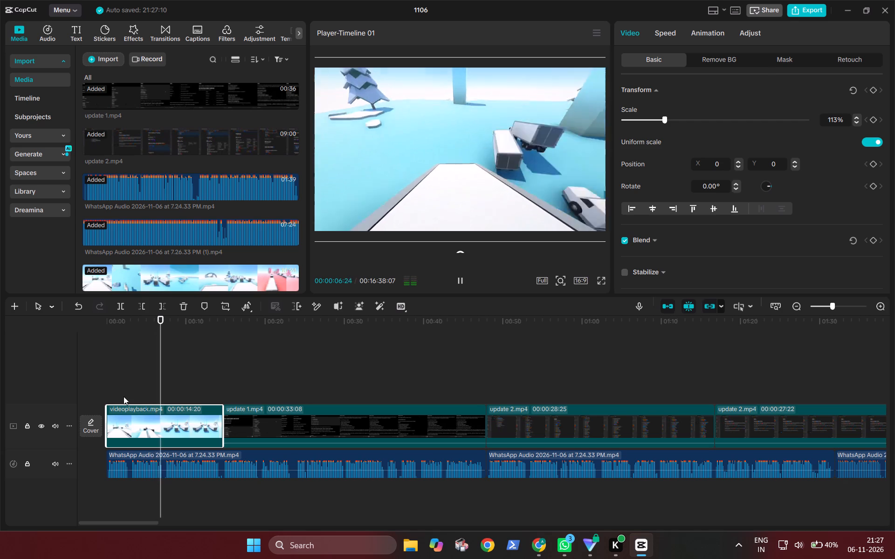
left_click(169, 381)
left_click_drag(169, 381, 0, 373)
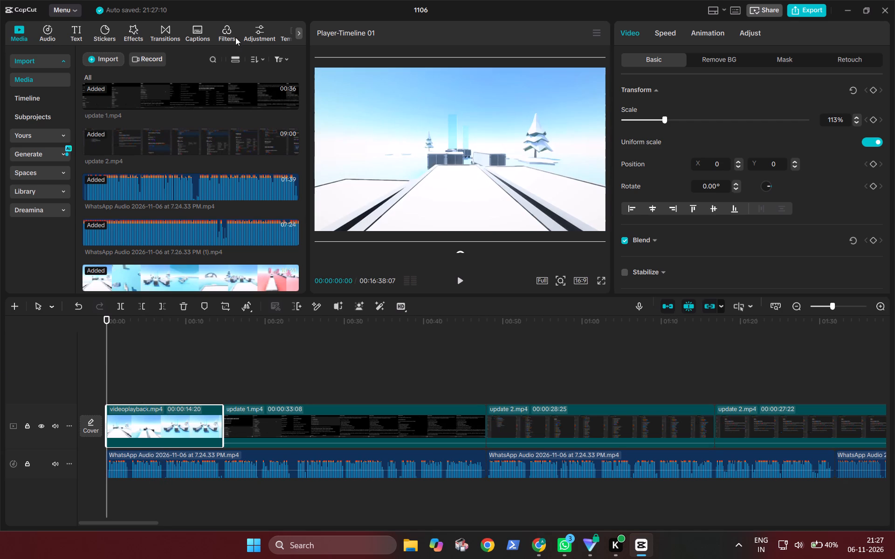
Generate captions for the project using the glowing cyan uppercase template from the Trending caption templates.
left_click(193, 26)
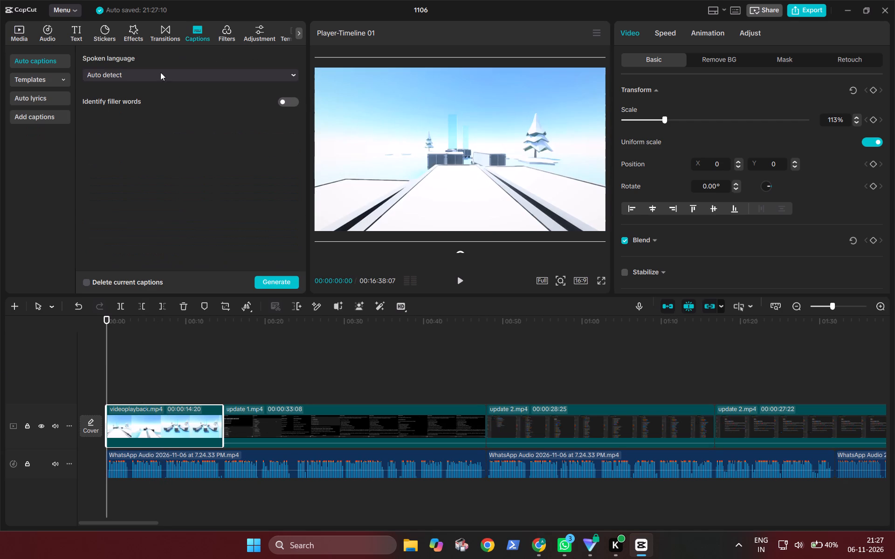
left_click(61, 80)
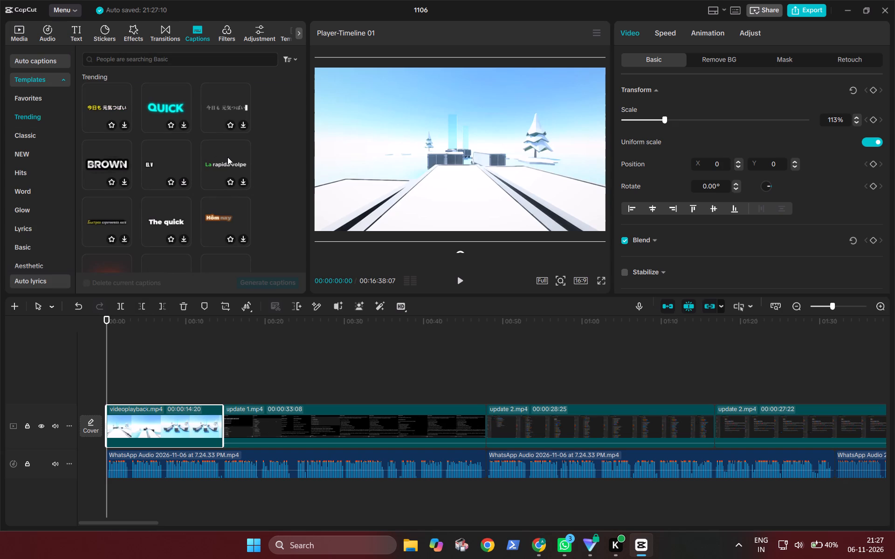
left_click(173, 110)
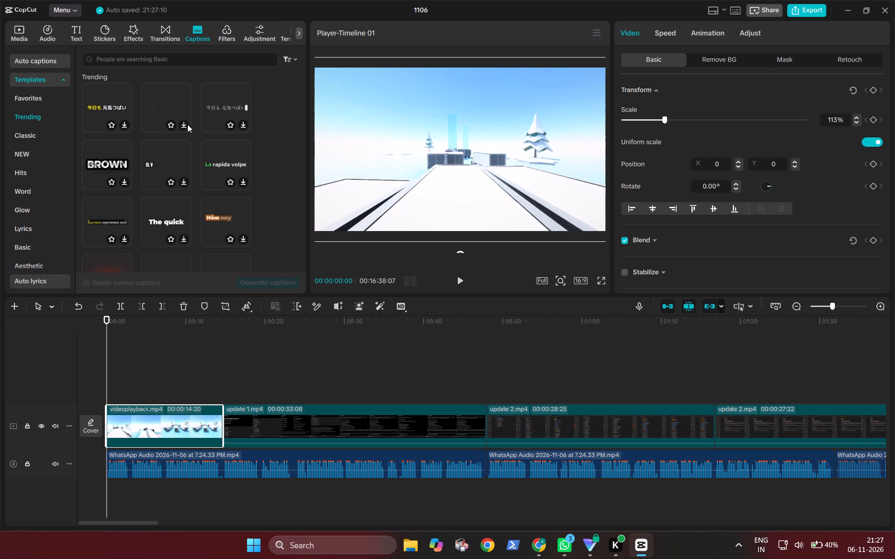
left_click(184, 124)
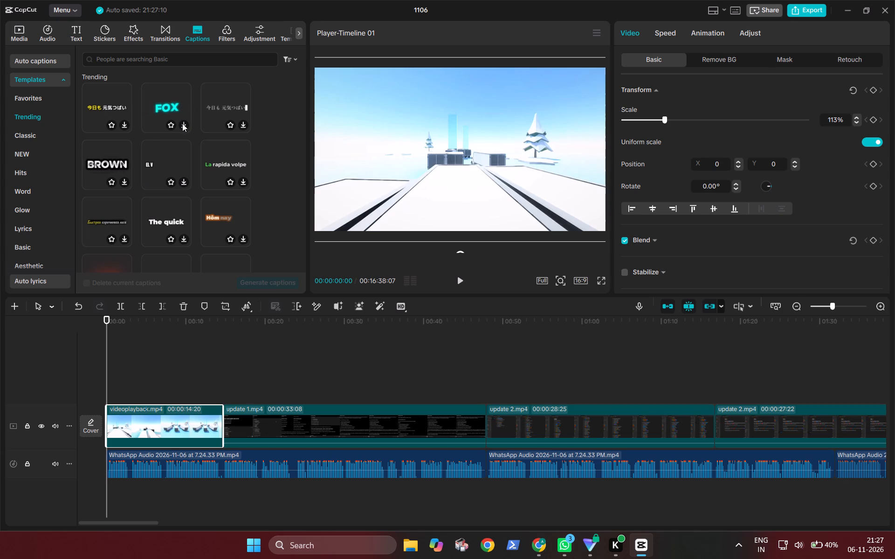
left_click(182, 123)
double_click(182, 123)
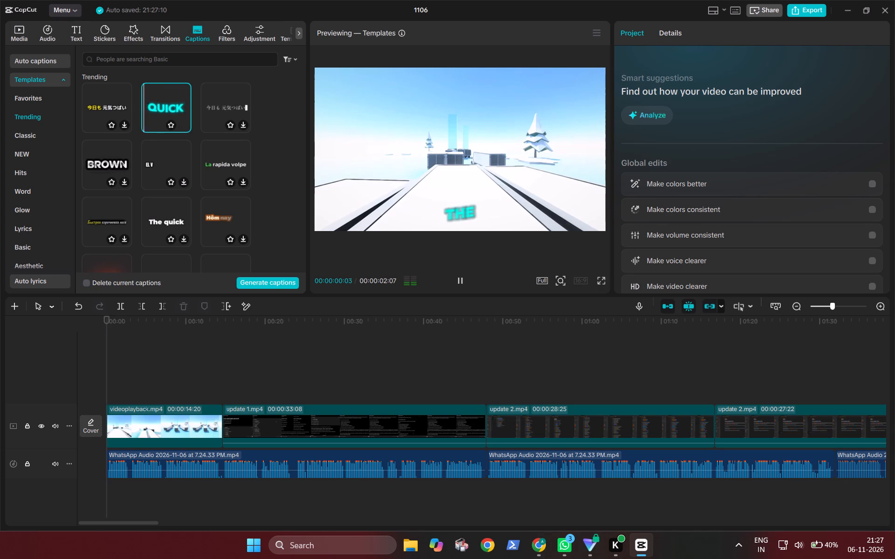
left_click(271, 285)
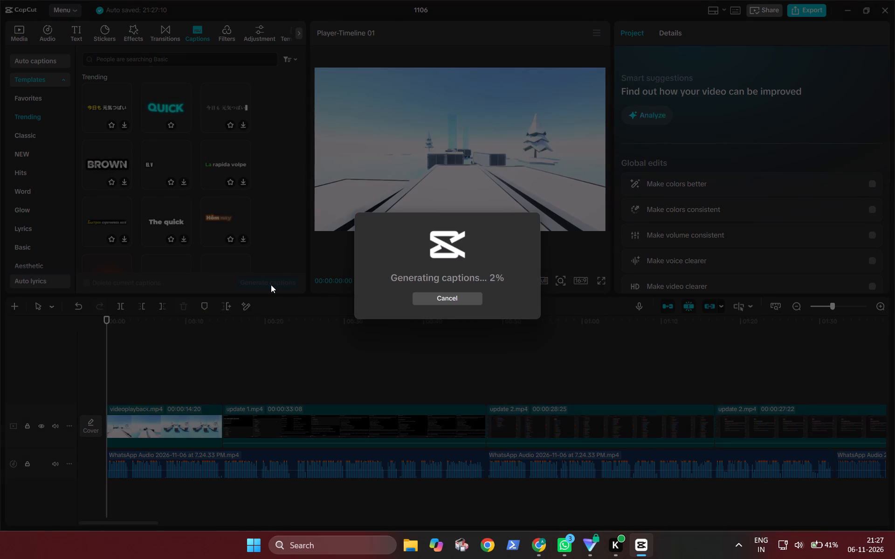
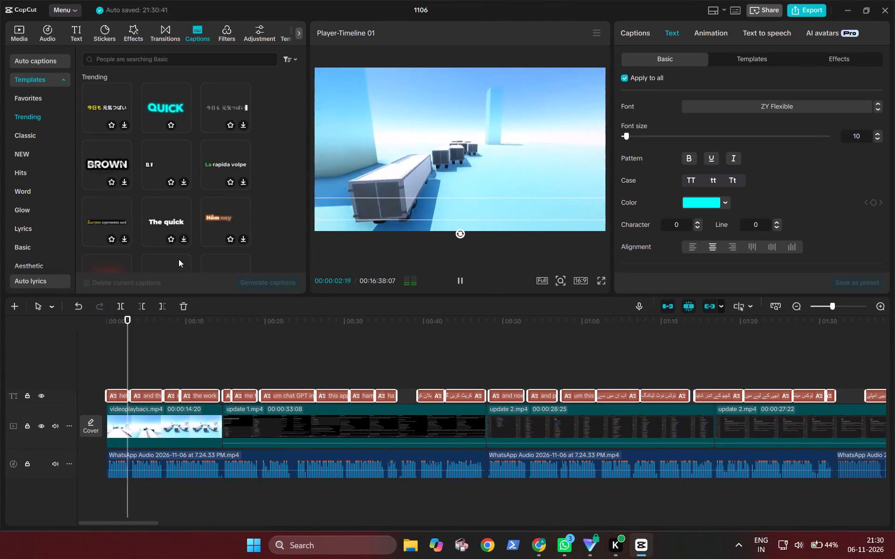
Select all the generated captions on the timeline and move them up to the centre of the frame.
left_click(114, 372)
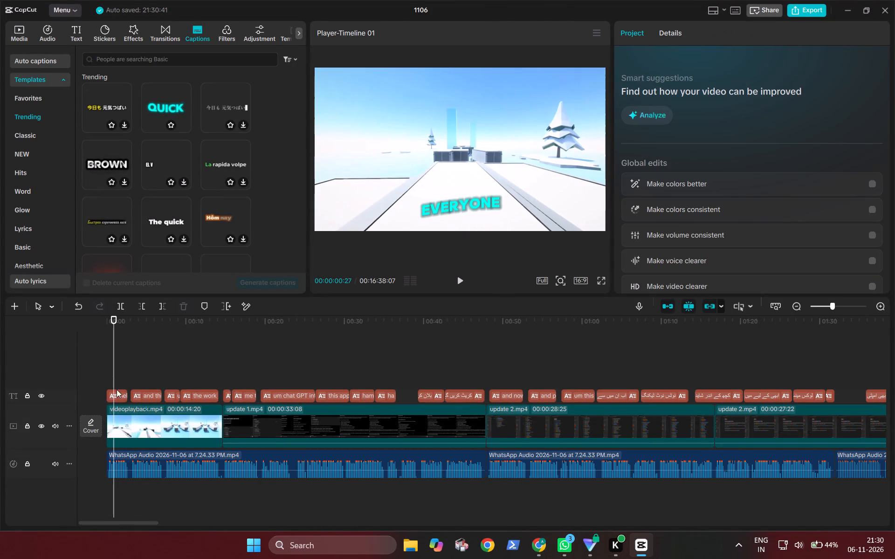
left_click(117, 393)
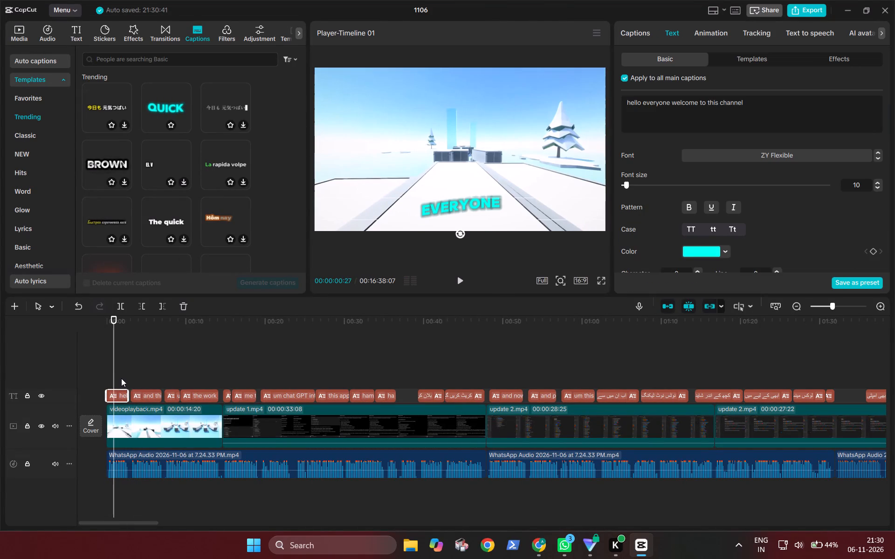
left_click(121, 378)
left_click_drag(116, 374, 396, 378)
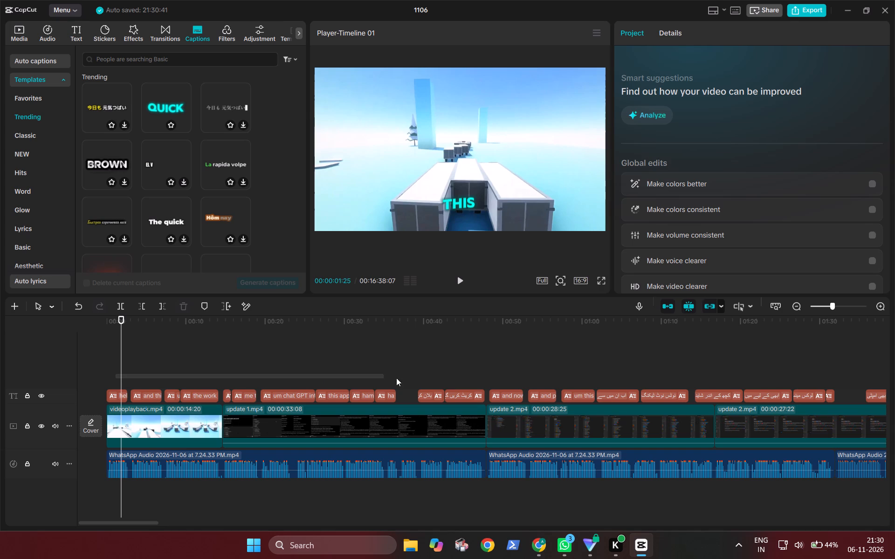
left_click_drag(396, 378, 853, 380)
left_click_drag(853, 380, 894, 379)
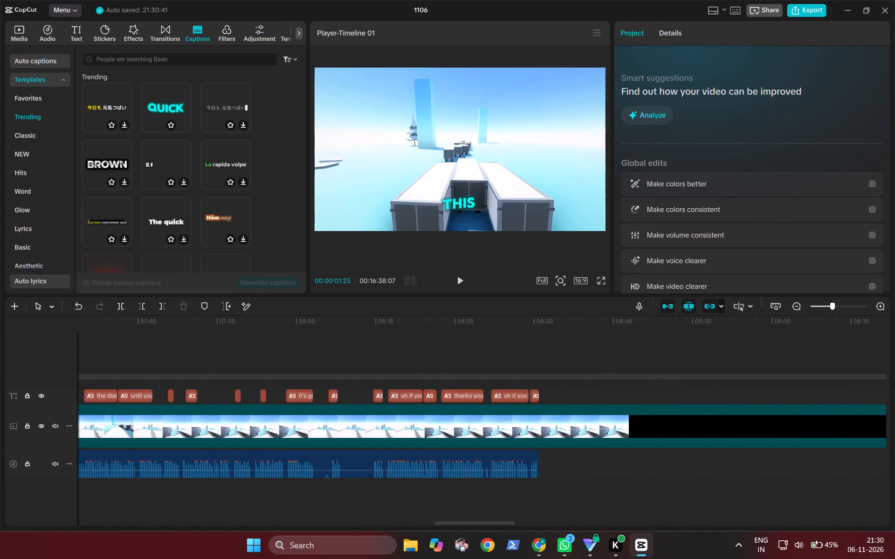
left_click_drag(894, 379, 576, 397)
left_click_drag(466, 208, 469, 150)
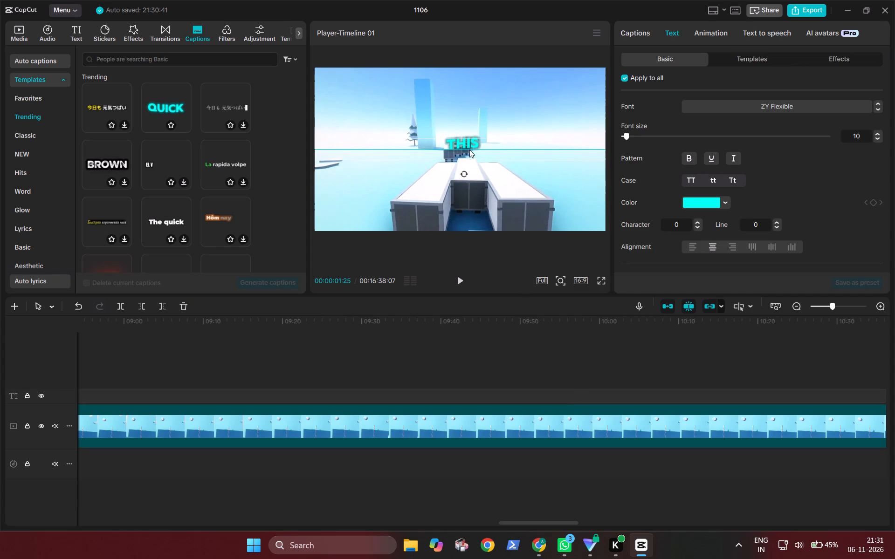
left_click_drag(469, 150, 468, 152)
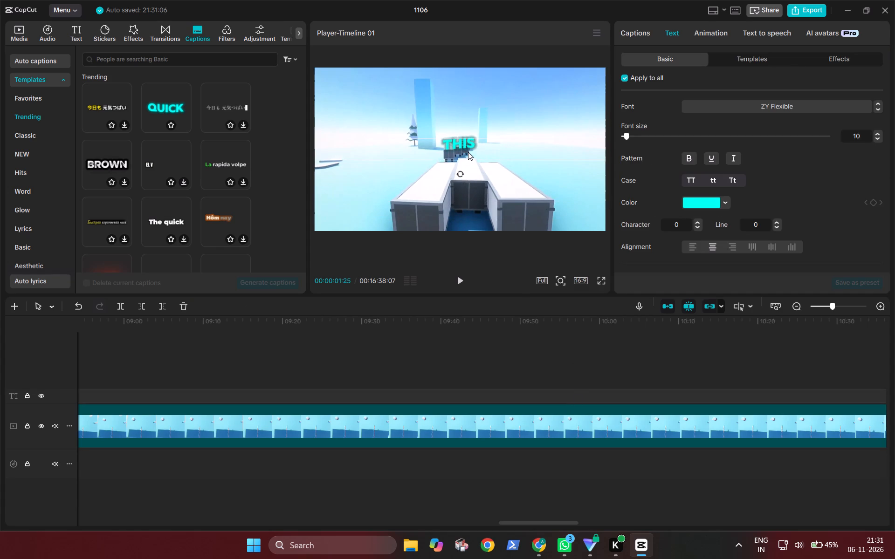
Play the video from the start to check the captions in their centred position.
scroll(133, 358, "right", 11)
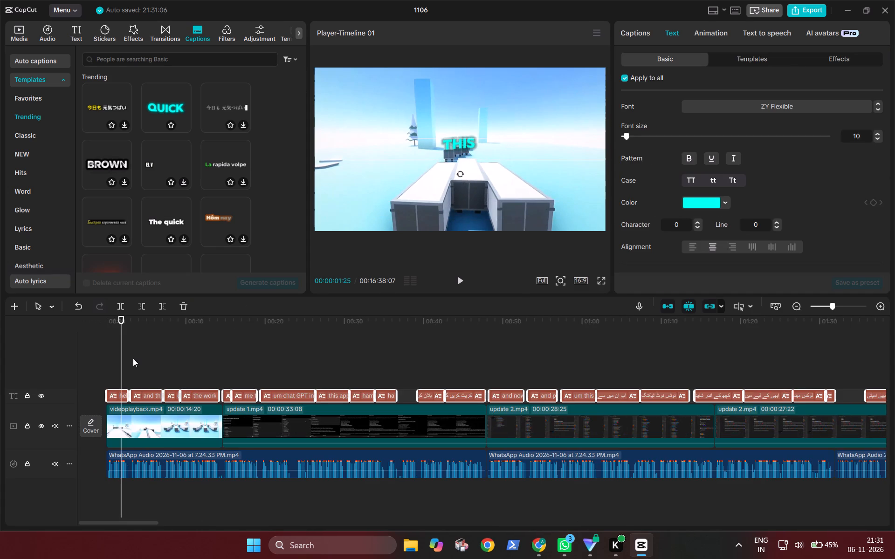
left_click(105, 355)
double_click(105, 355)
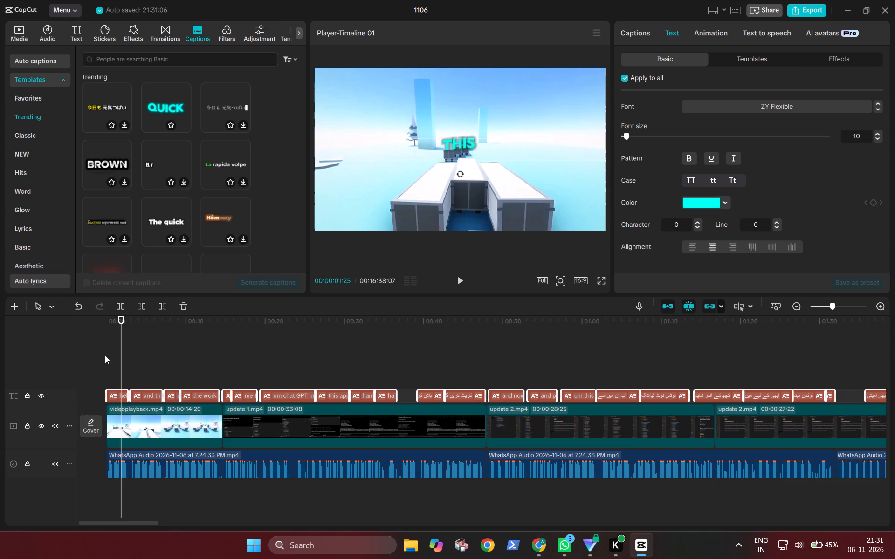
left_click(111, 357)
left_click_drag(111, 357, 73, 355)
key("space")
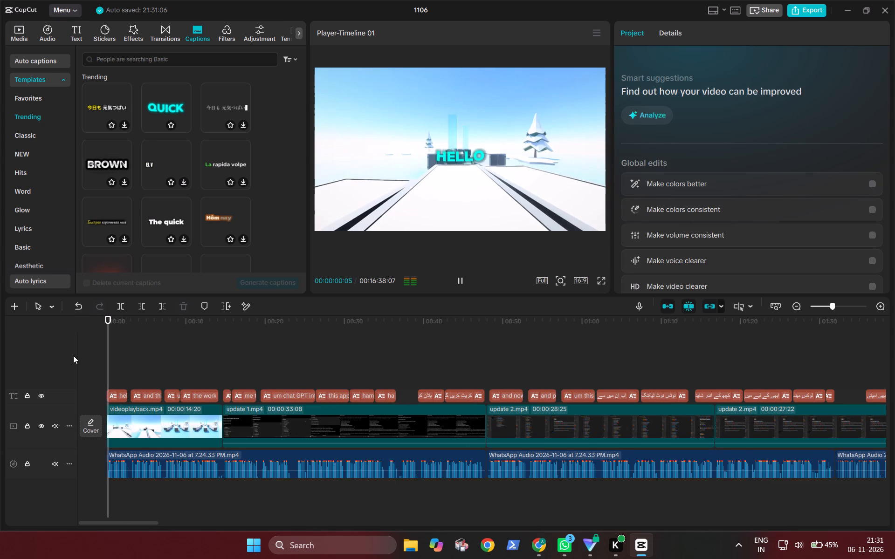
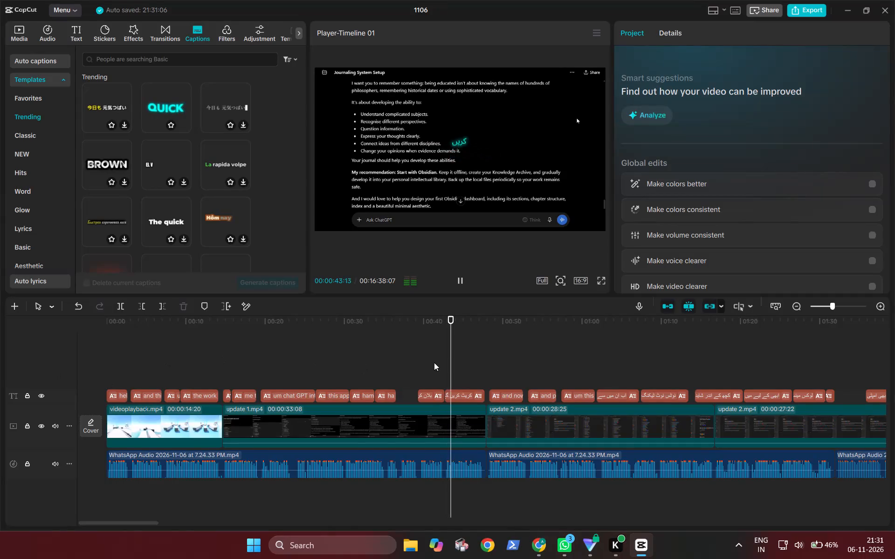
Delete the captions over the end of the update 1.mp4 clip, between about 0:39 and 0:47, and resume playback.
left_click_drag(426, 368, 465, 397)
key("BackSpace")
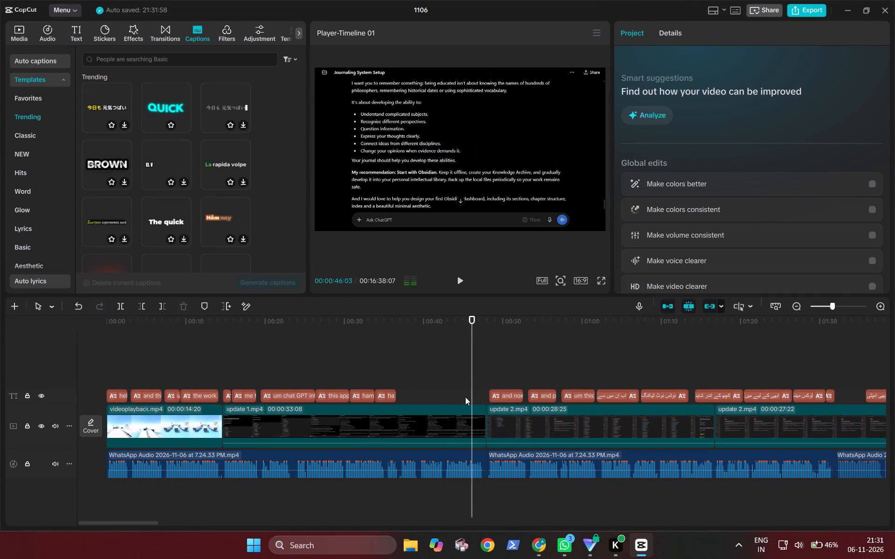
key("space")
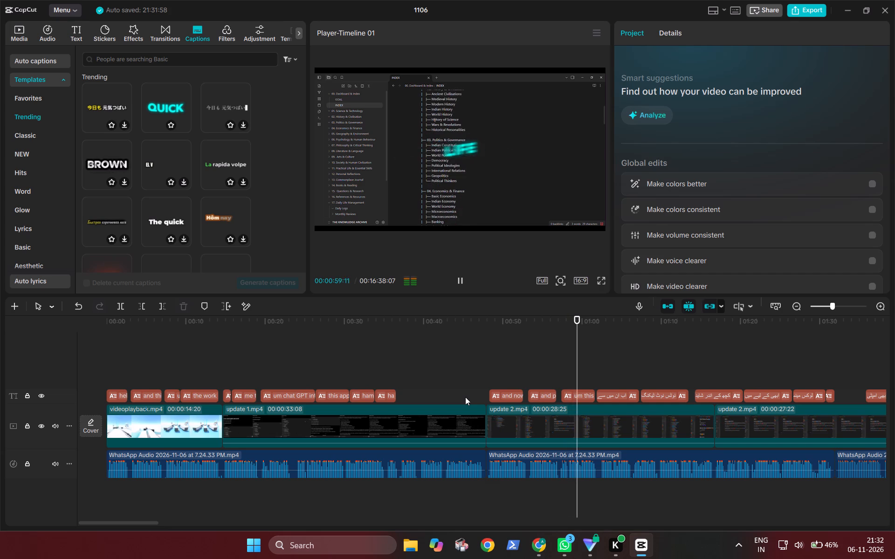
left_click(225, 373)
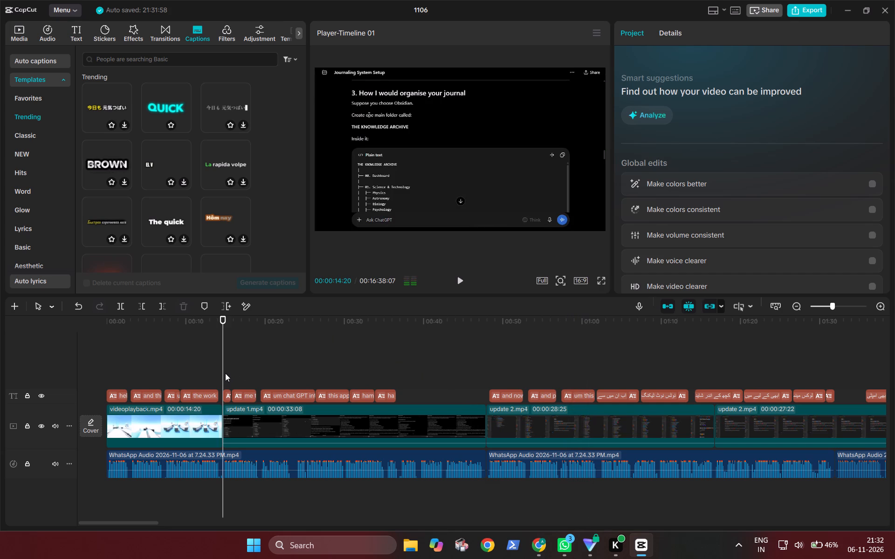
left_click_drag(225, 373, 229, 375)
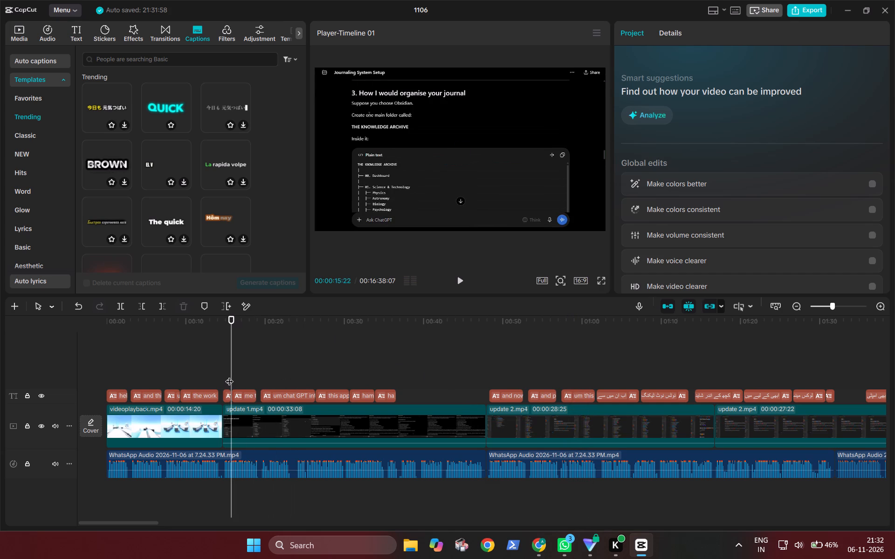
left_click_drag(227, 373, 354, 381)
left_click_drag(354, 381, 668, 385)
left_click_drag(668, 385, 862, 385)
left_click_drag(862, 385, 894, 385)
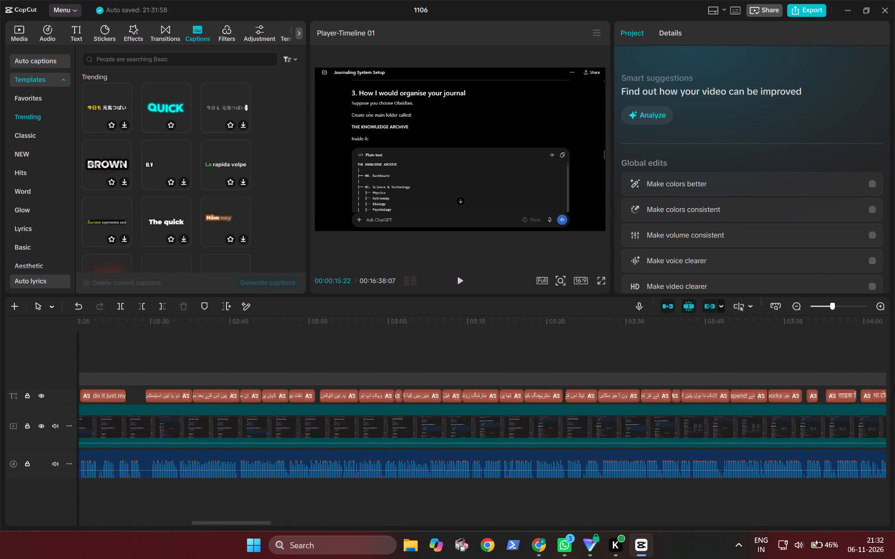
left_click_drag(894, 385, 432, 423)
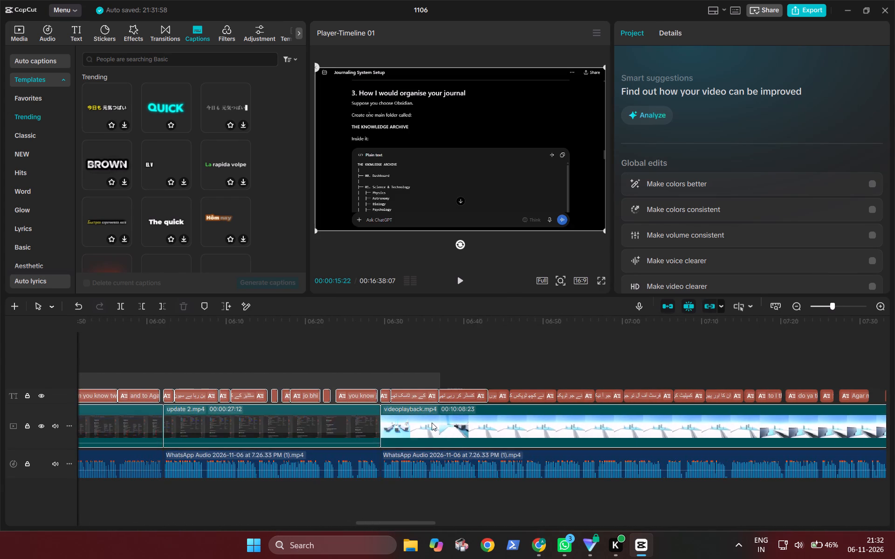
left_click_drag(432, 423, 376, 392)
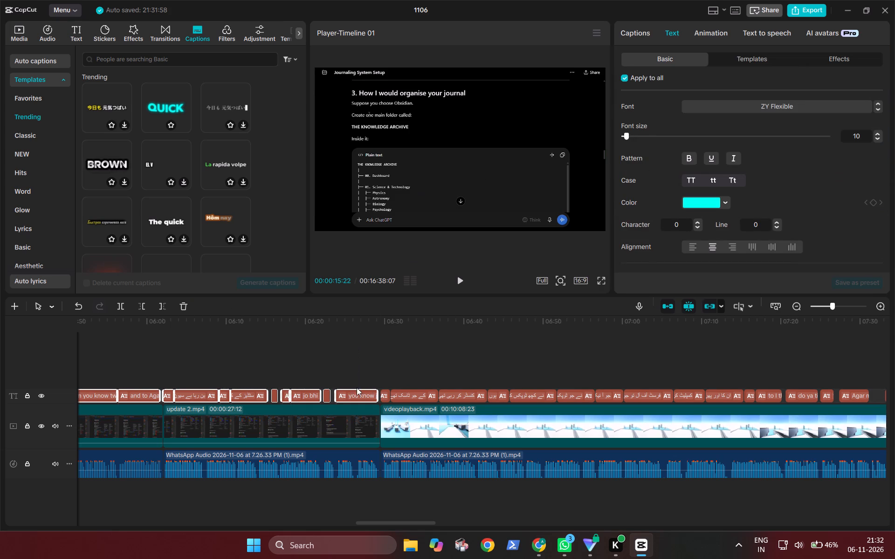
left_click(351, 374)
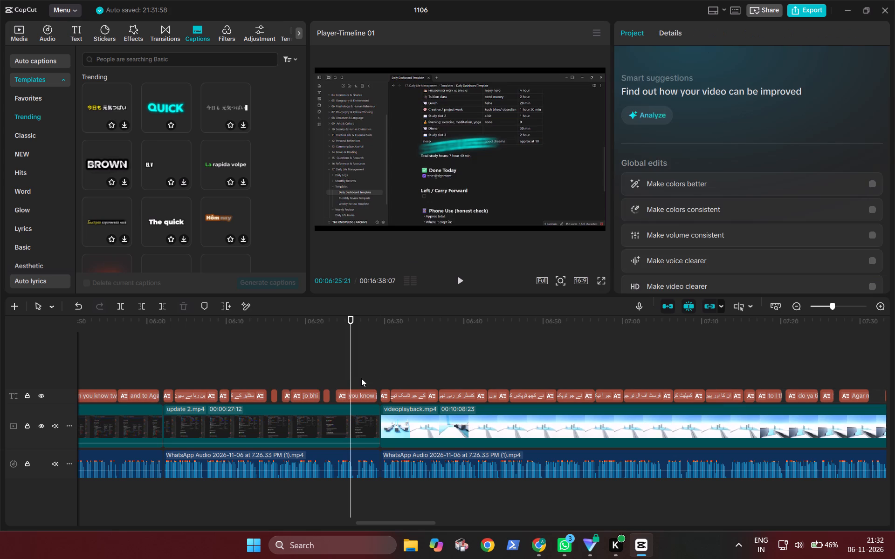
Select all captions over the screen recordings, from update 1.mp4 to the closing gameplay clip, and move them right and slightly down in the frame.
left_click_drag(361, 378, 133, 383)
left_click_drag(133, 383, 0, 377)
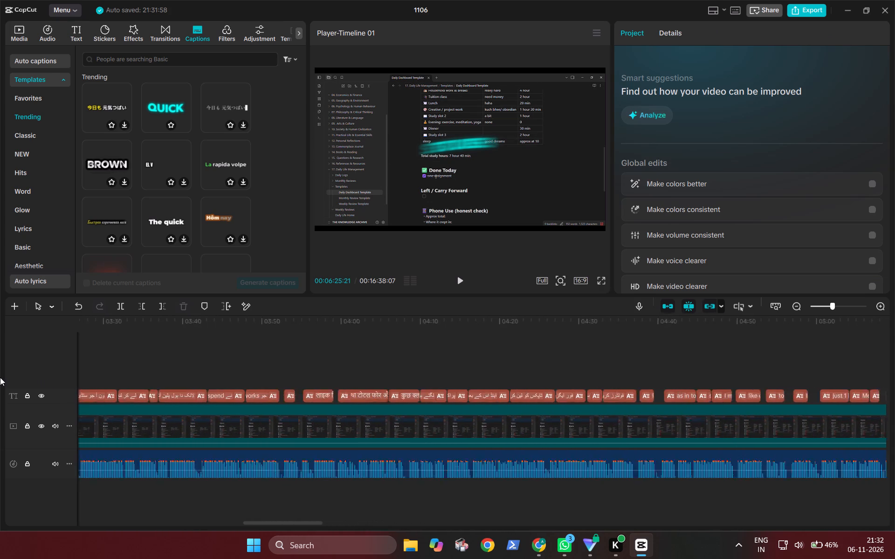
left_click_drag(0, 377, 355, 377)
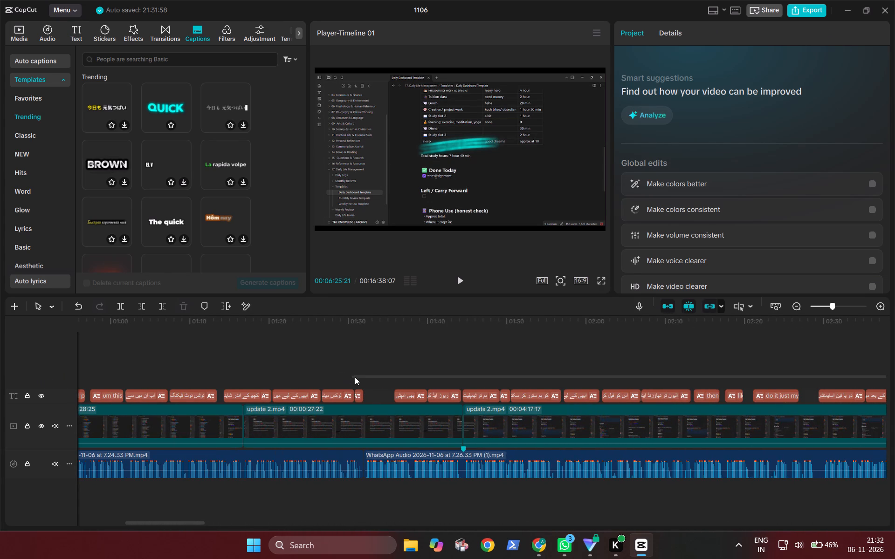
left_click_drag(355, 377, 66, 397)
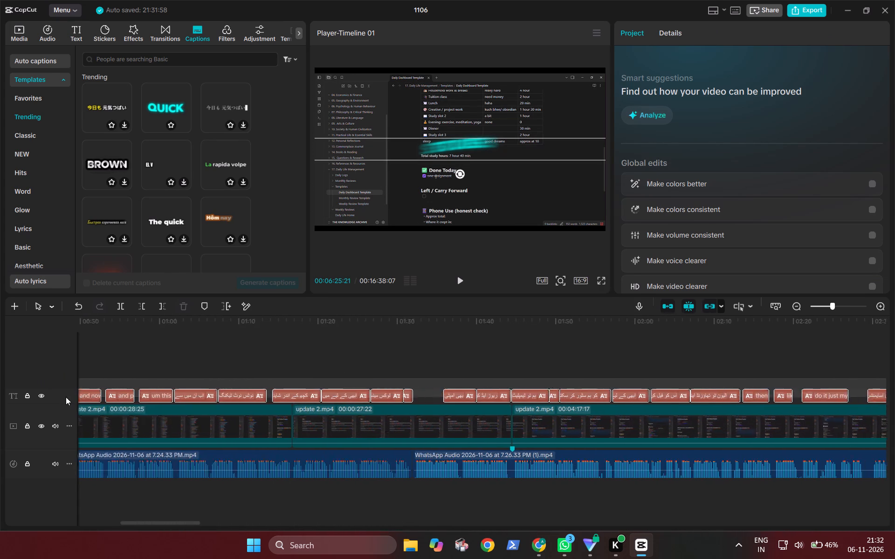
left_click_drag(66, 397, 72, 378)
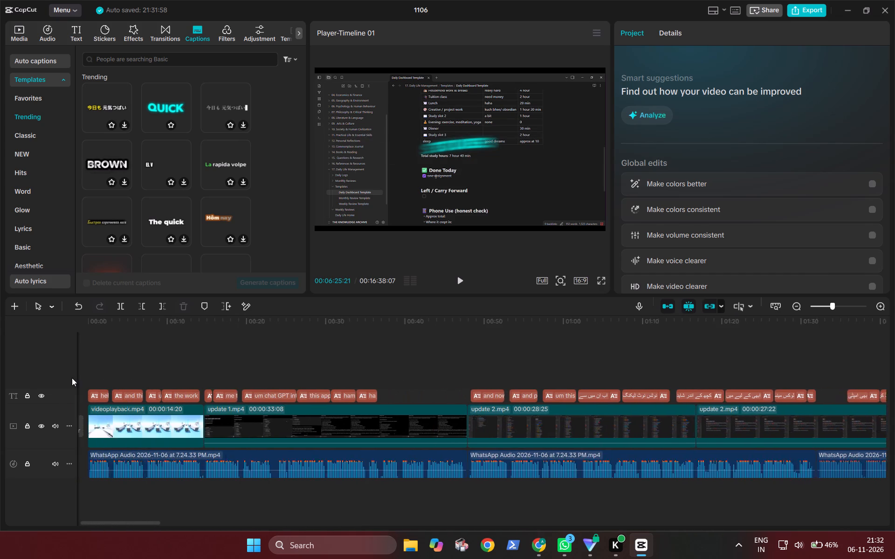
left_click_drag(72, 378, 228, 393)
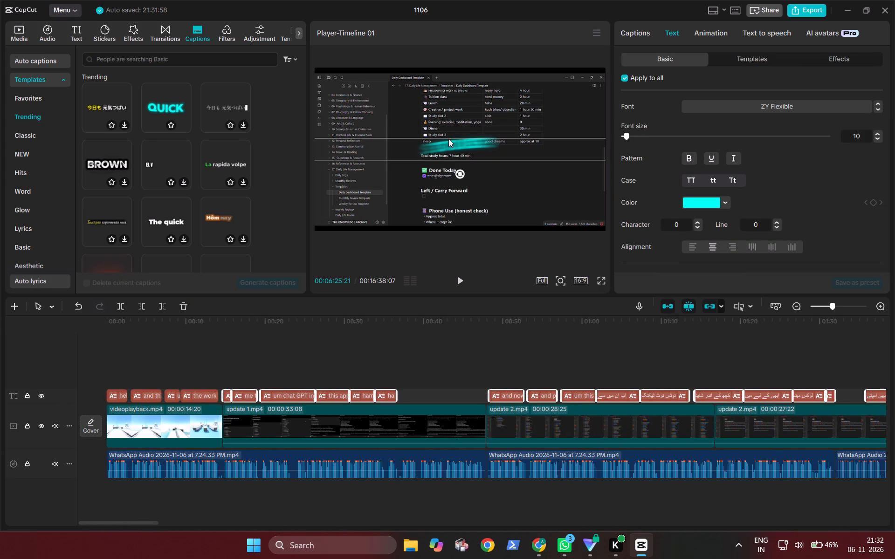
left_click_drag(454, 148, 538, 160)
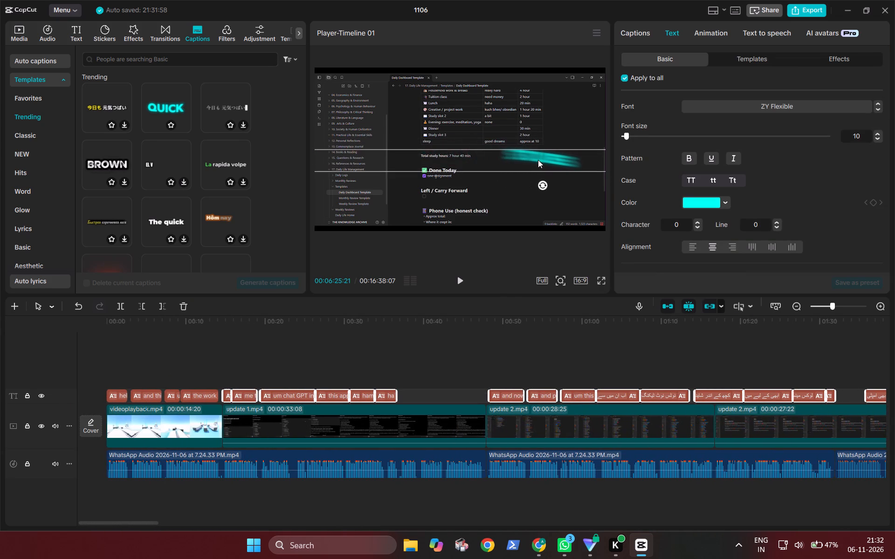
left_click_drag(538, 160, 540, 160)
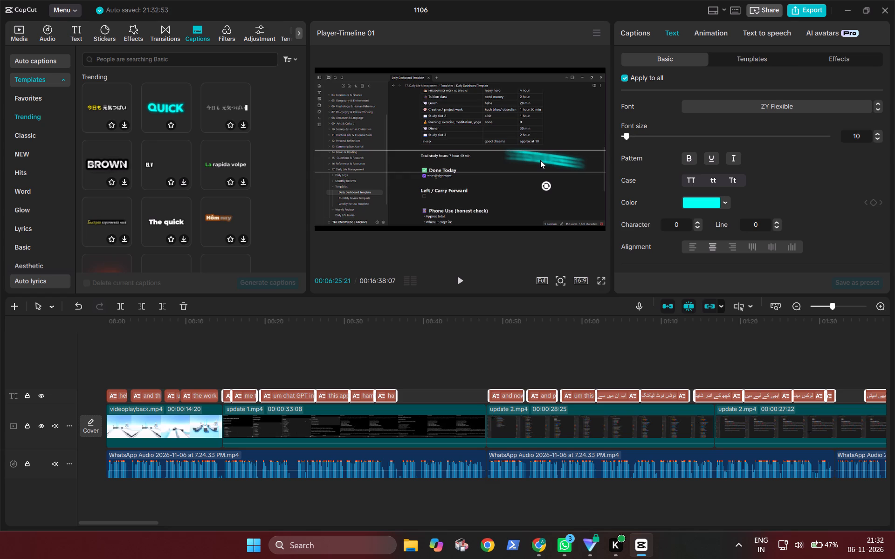
Play the video from the start of the update 1.mp4 clip to check the captions' new position.
left_click(231, 376)
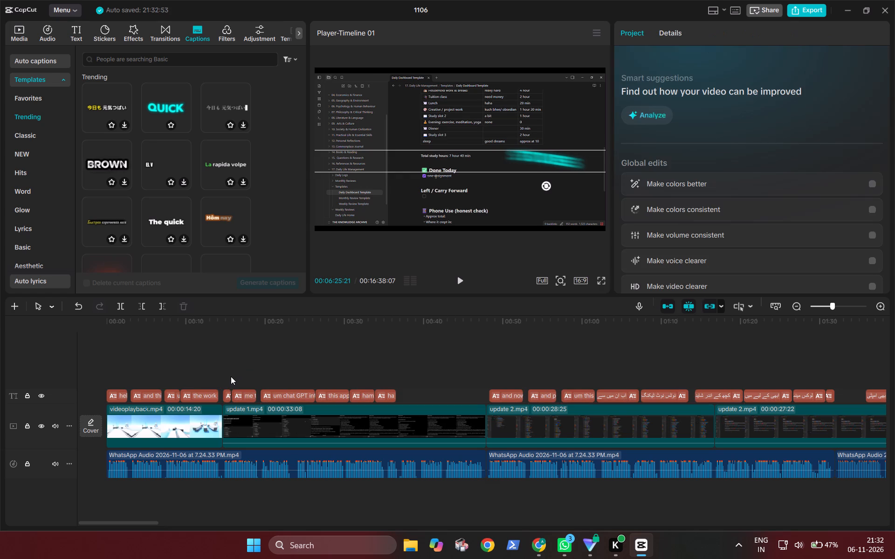
key("space")
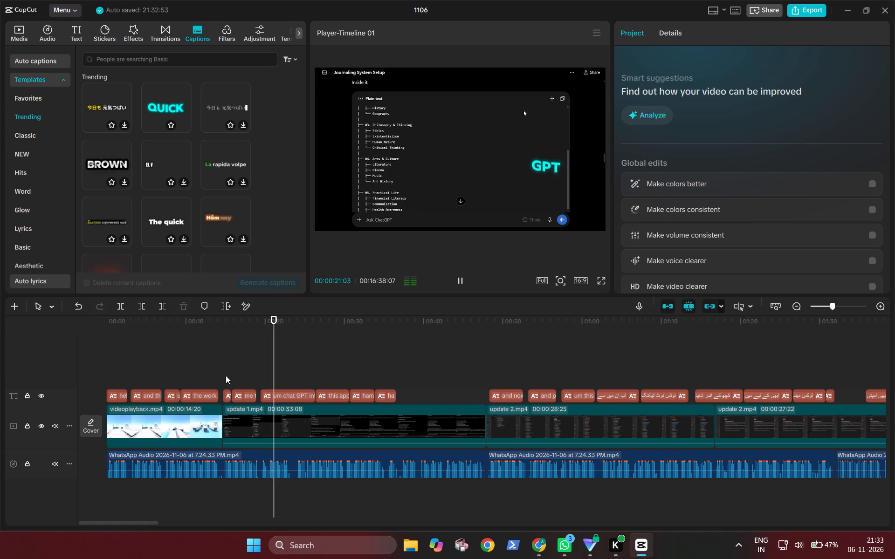
Delete every caption from the start of update 1.mp4 to the end of the voice audio, keeping those over the opening gameplay clip.
left_click_drag(226, 375, 585, 393)
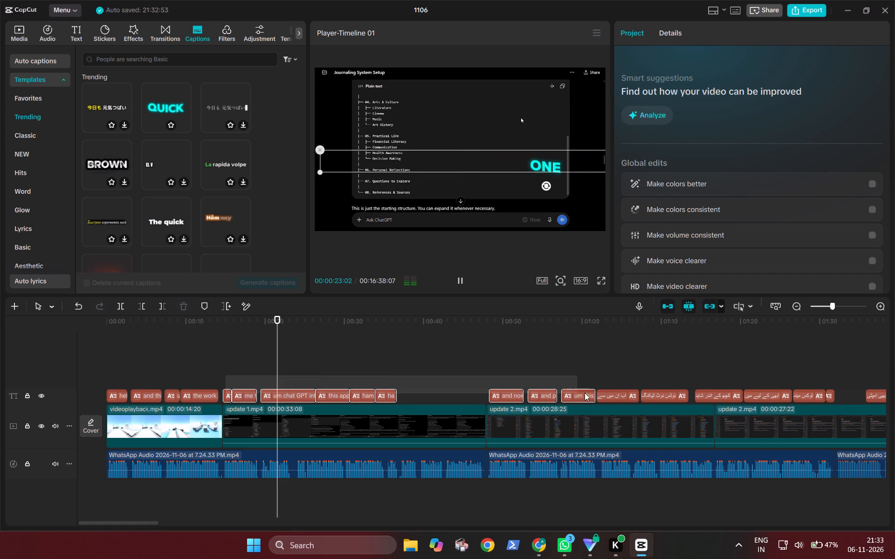
left_click_drag(585, 393, 800, 390)
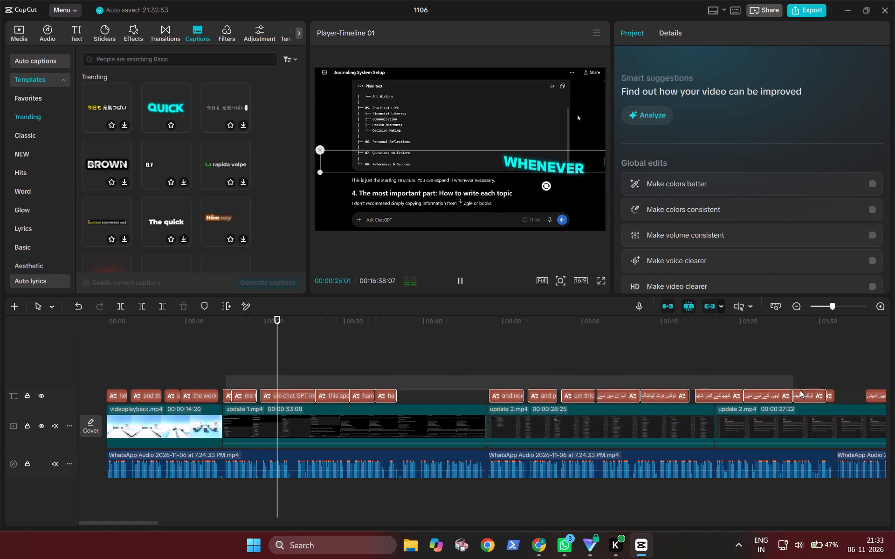
left_click_drag(800, 390, 894, 390)
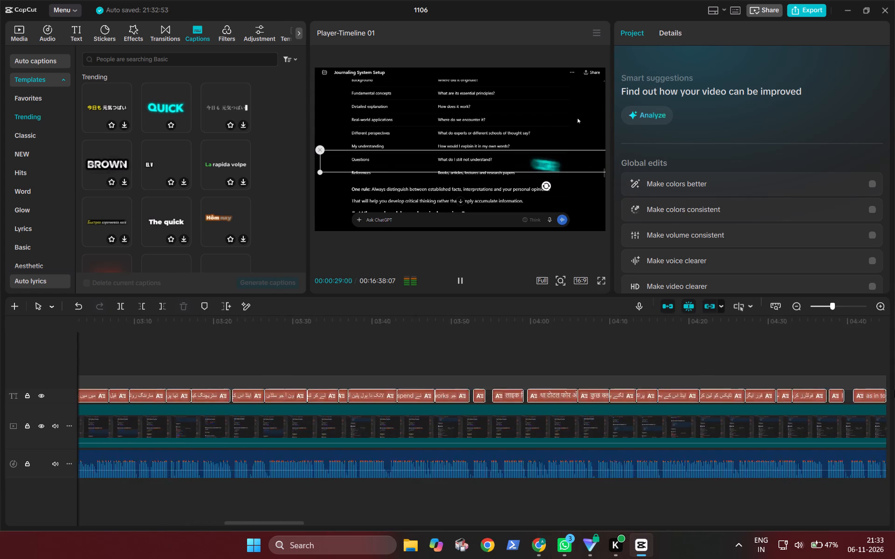
left_click_drag(894, 390, 583, 413)
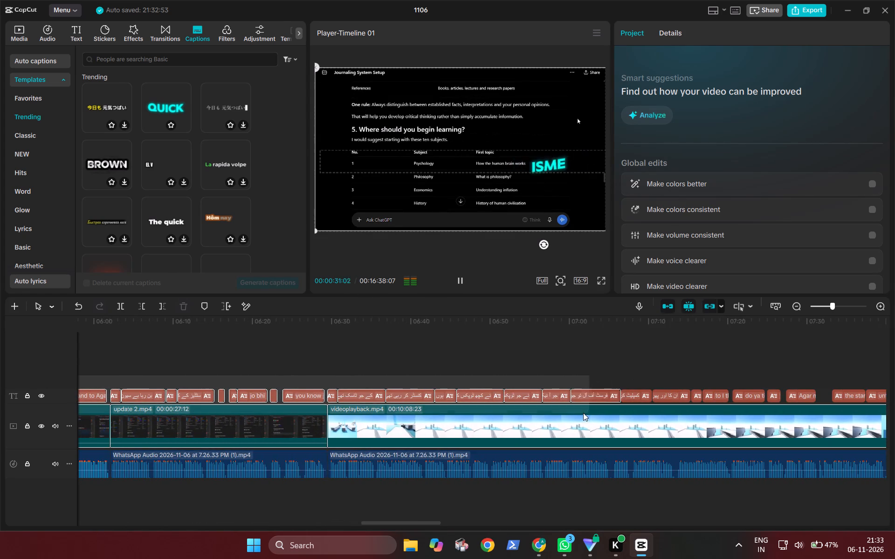
left_click_drag(583, 413, 854, 393)
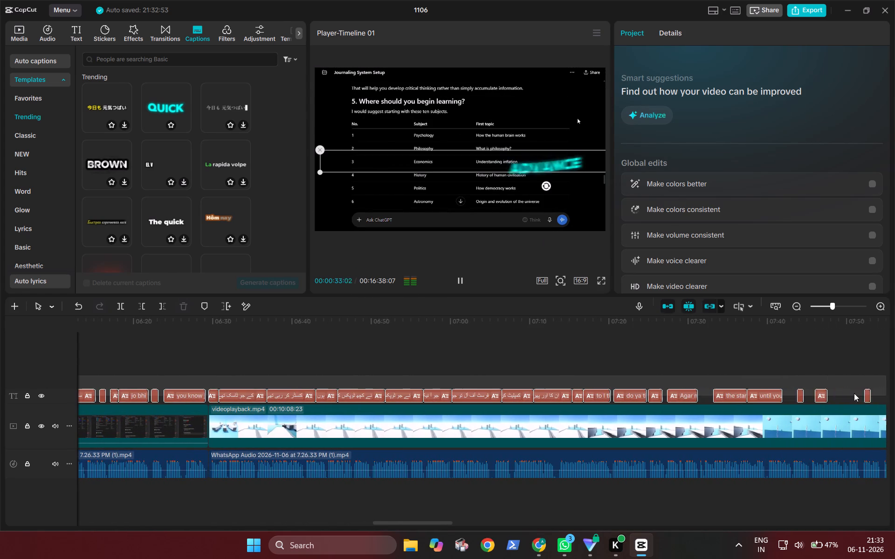
left_click_drag(854, 393, 866, 395)
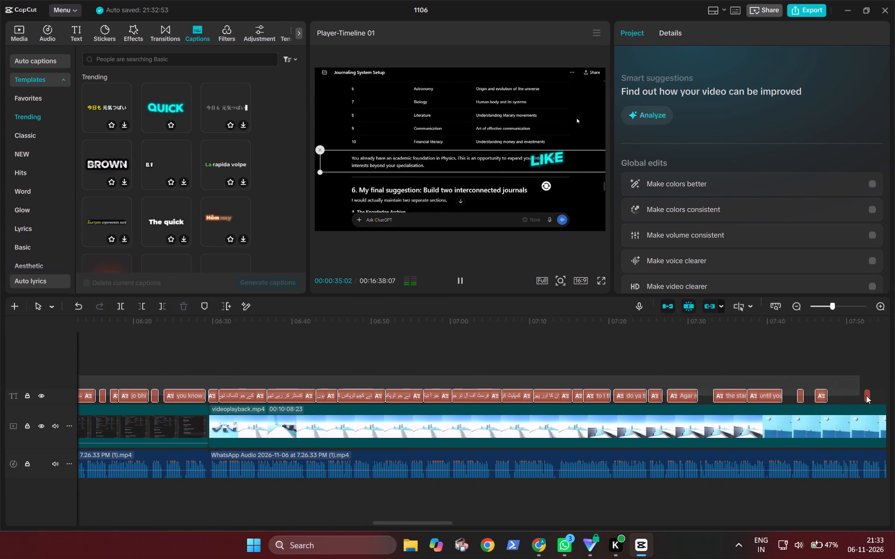
left_click_drag(866, 395, 498, 401)
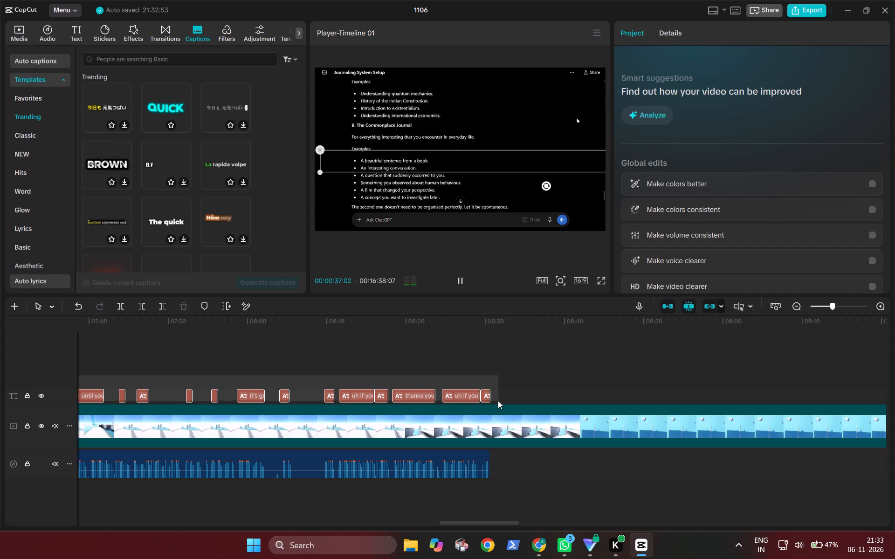
left_click_drag(498, 401, 494, 397)
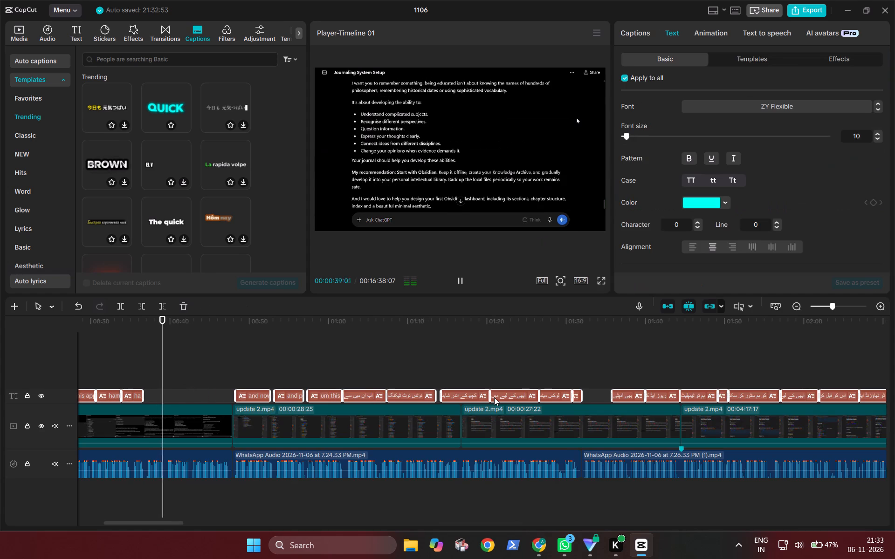
key("BackSpace")
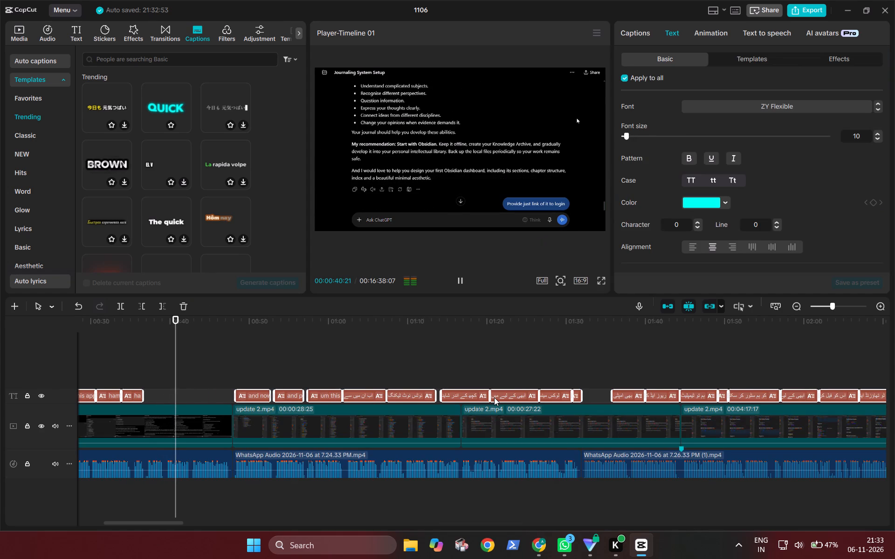
key("space")
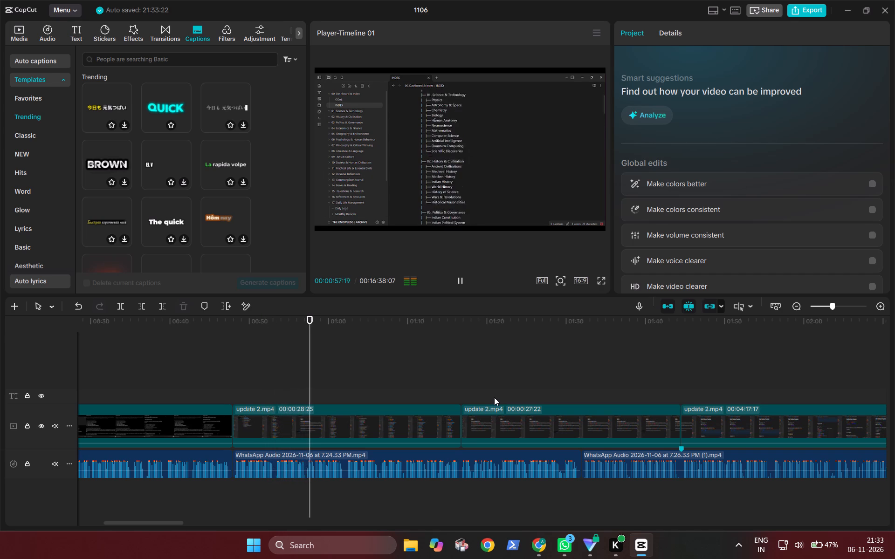
Trim the end of the closing videoplayback.mp4 gameplay clip to where the last WhatsApp voice audio ends, at about 8:30.
scroll(494, 397, "left", 4)
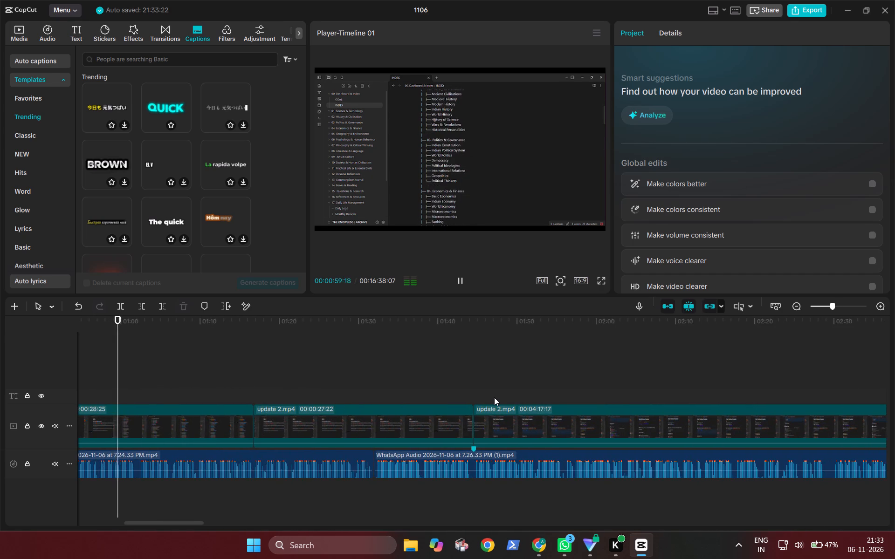
scroll(494, 397, "left", 2)
left_click(494, 397)
scroll(494, 397, "left", 9)
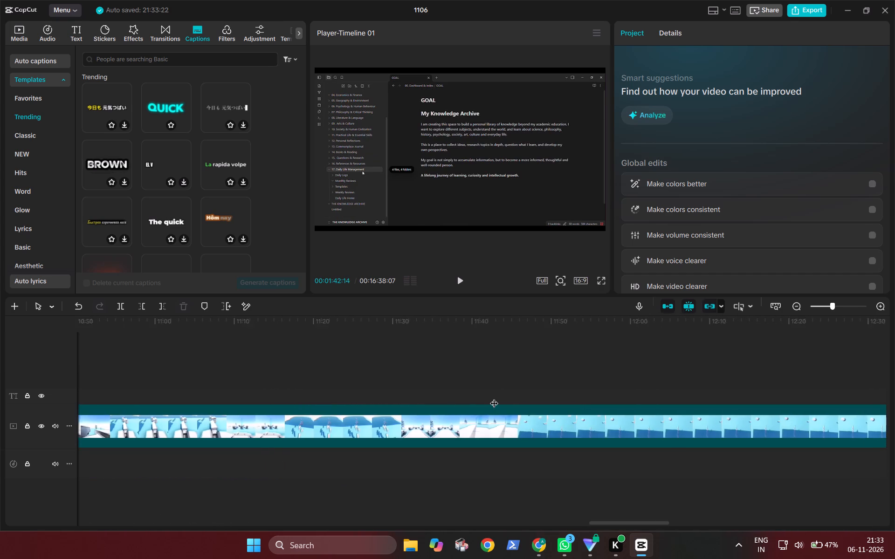
scroll(494, 397, "down", 14, "ctrl")
scroll(494, 397, "down", 7, "ctrl")
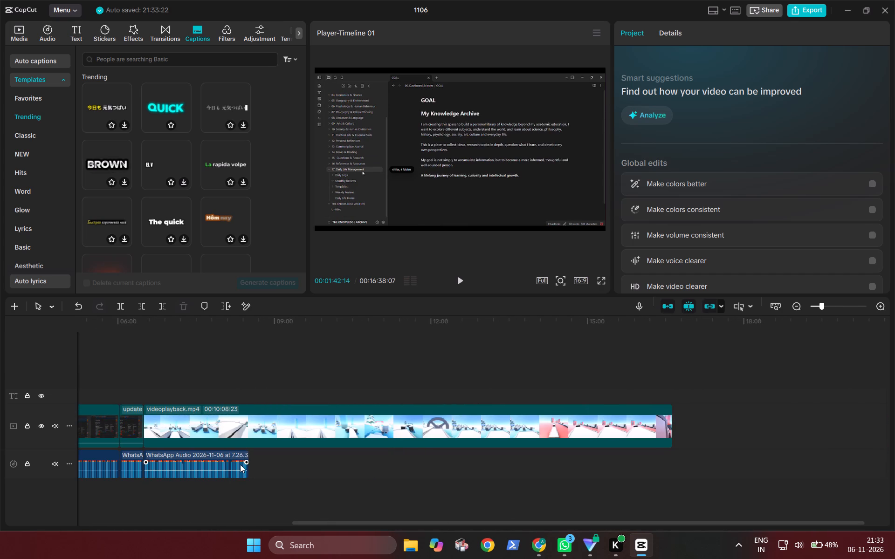
left_click(240, 464)
key("Down")
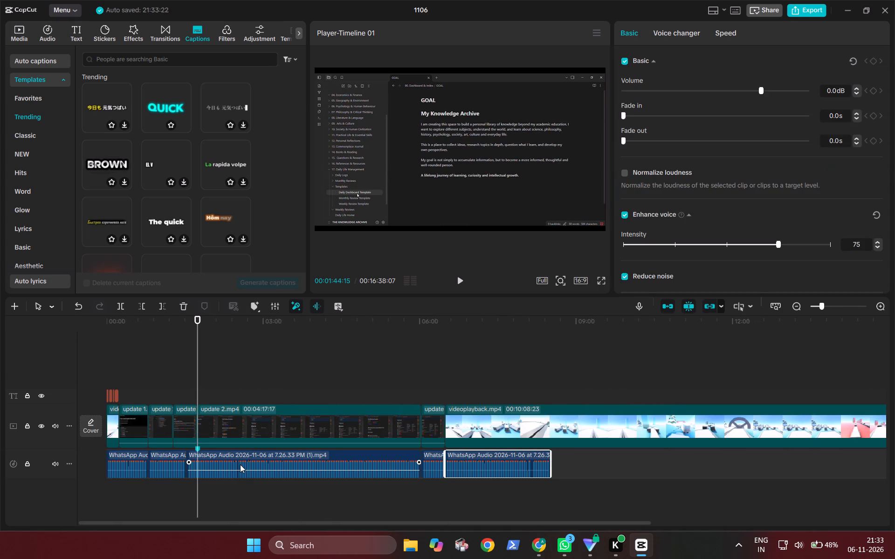
key("Down")
key("Down")
key("Down")
key("Down")
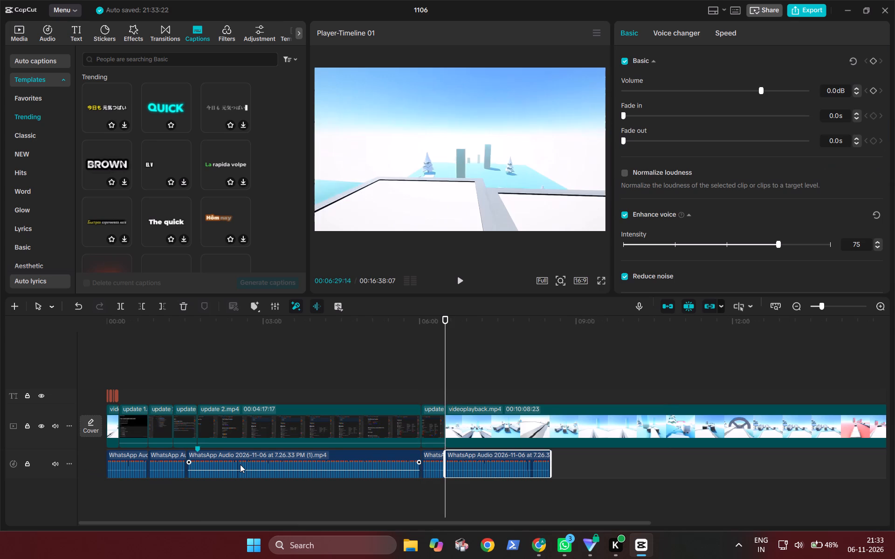
key("Down")
left_click(531, 421)
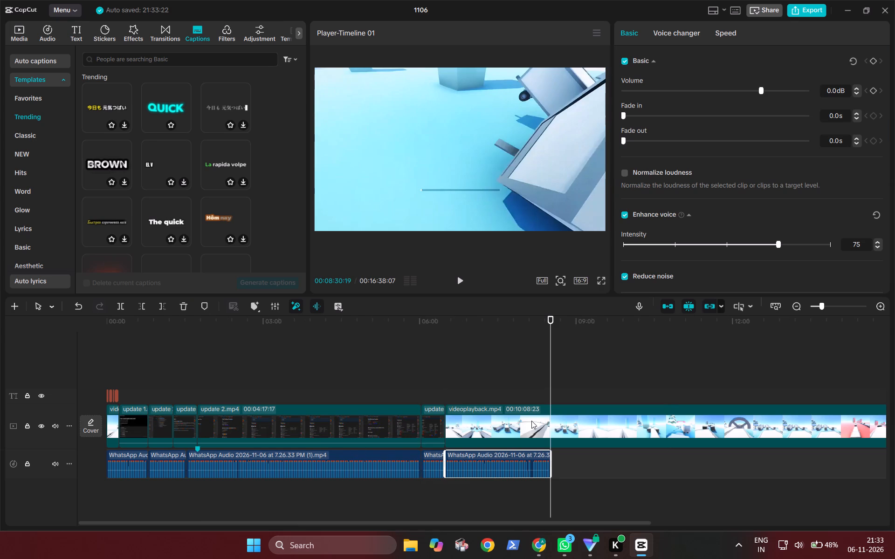
key("w")
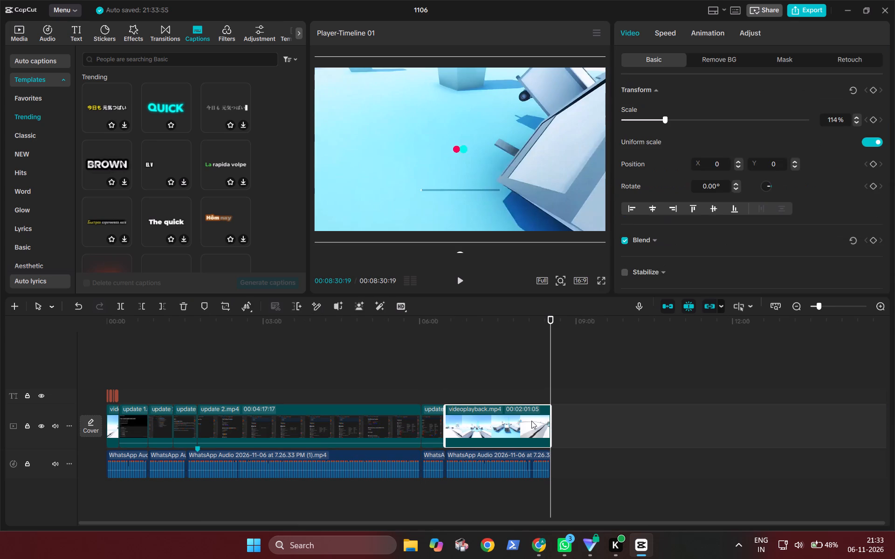
Play the intro from the start, pause on the "um the tasks I did" caption, and move the captions to the centre of the frame.
left_click(114, 378)
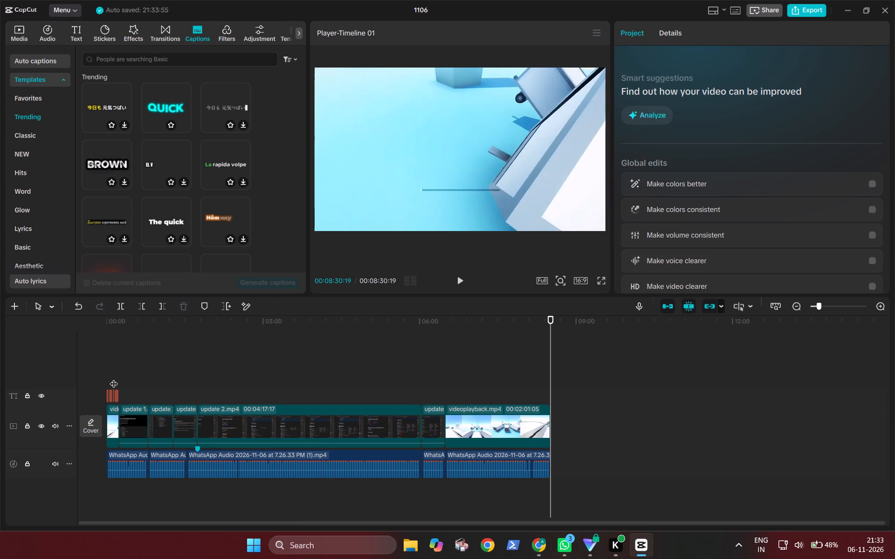
left_click_drag(114, 378, 32, 370)
key("space")
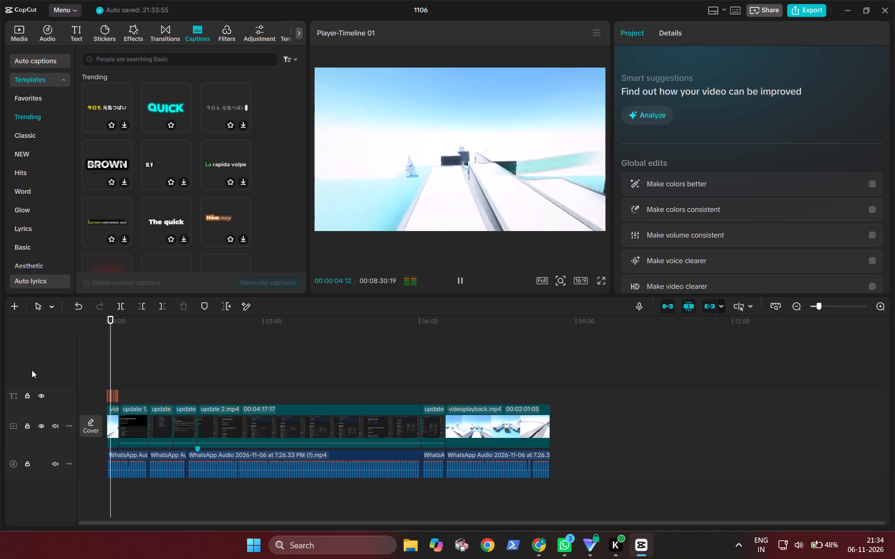
left_click(117, 392)
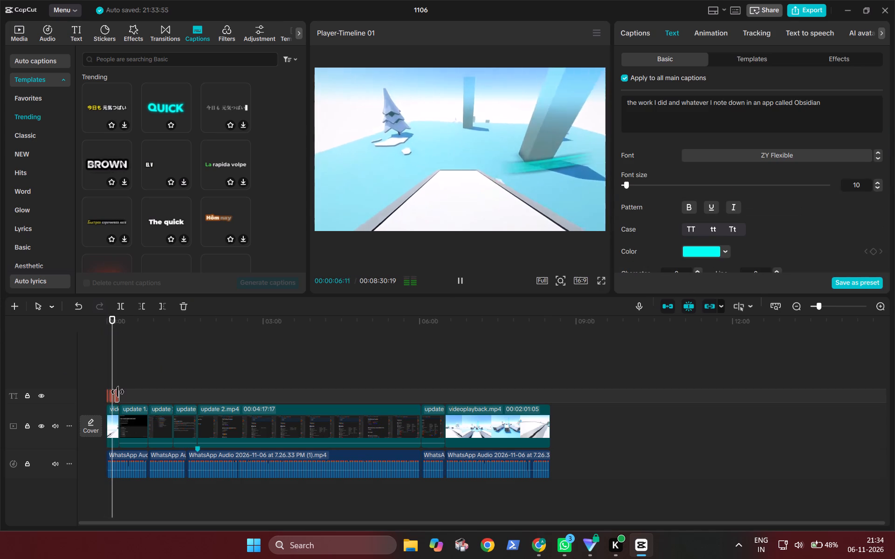
key("space")
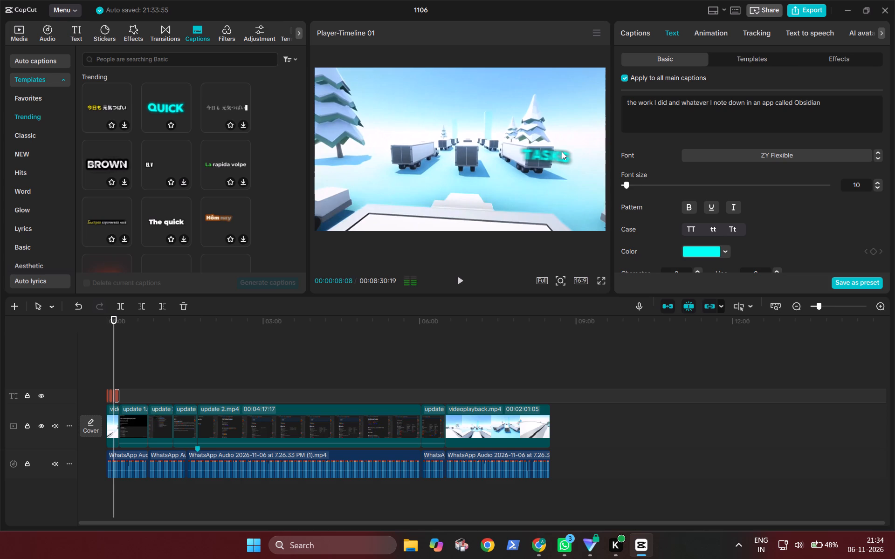
left_click_drag(559, 156, 518, 164)
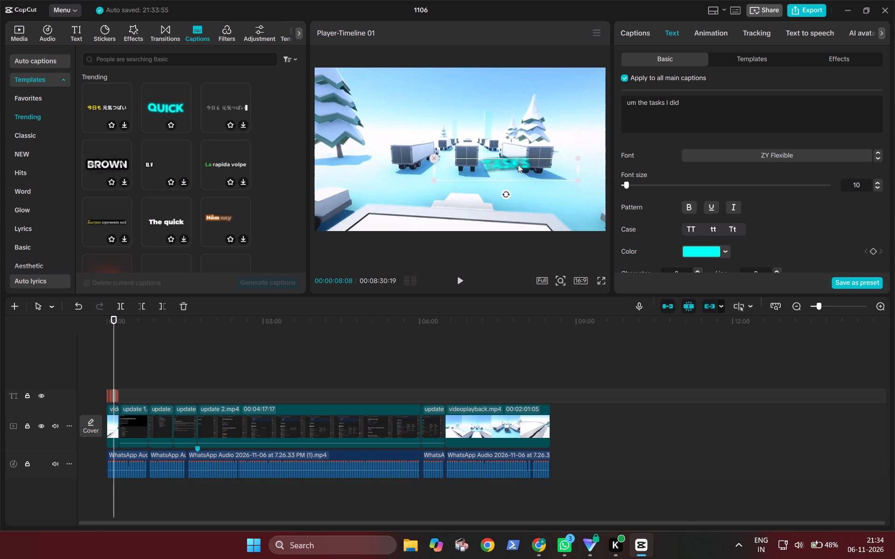
left_click_drag(518, 164, 474, 143)
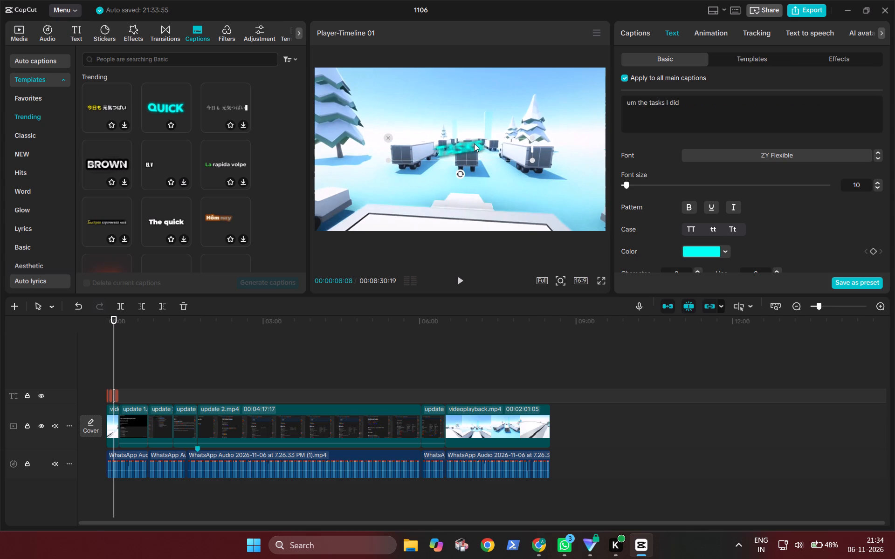
Play the video from the start through the opening gameplay clip to check the captions' new position.
left_click_drag(113, 343, 67, 353)
key("space")
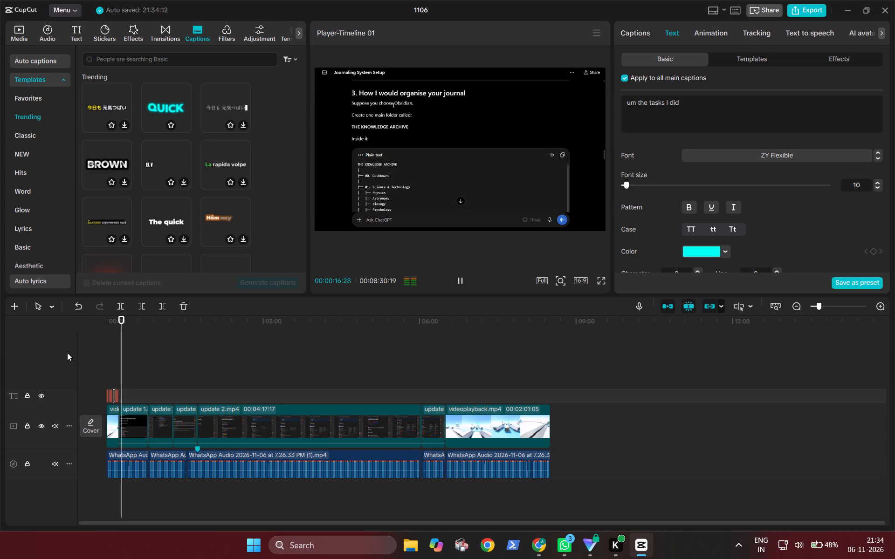
key("space")
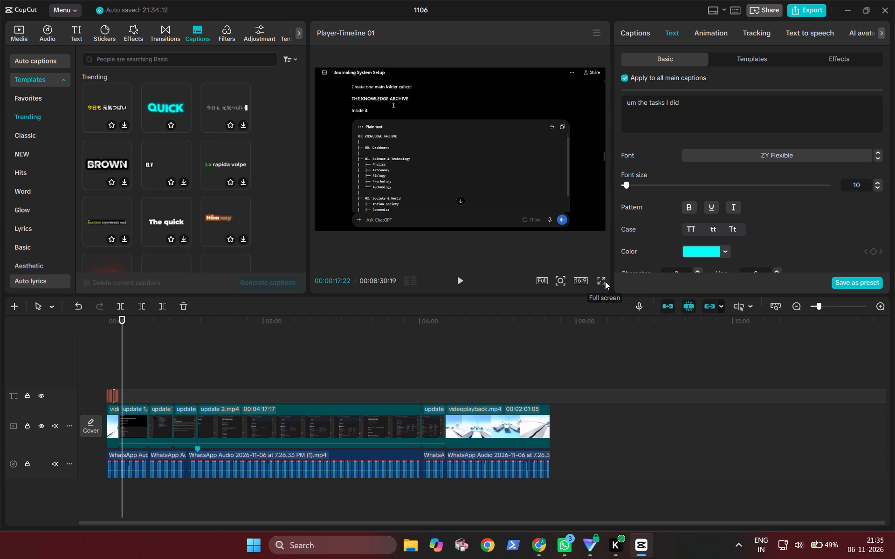
Open the export settings for the finished timeline and rename the exported video as day-1.
left_click(805, 10)
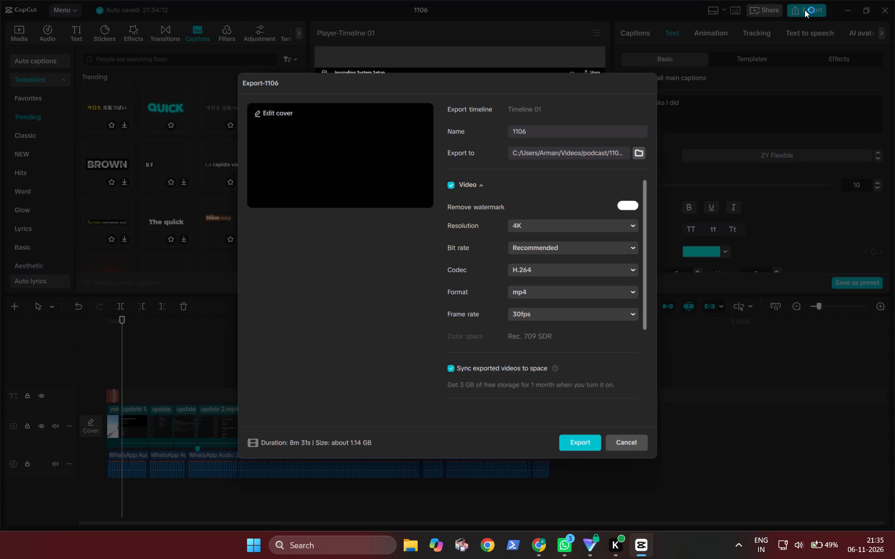
left_click(540, 126)
key("BackSpace")
key("BackSpace")
key("BackSpace")
key("BackSpace")
key("BackSpace")
key("BackSpace")
key("BackSpace")
key("BackSpace")
key("BackSpace")
key("BackSpace")
key("BackSpace")
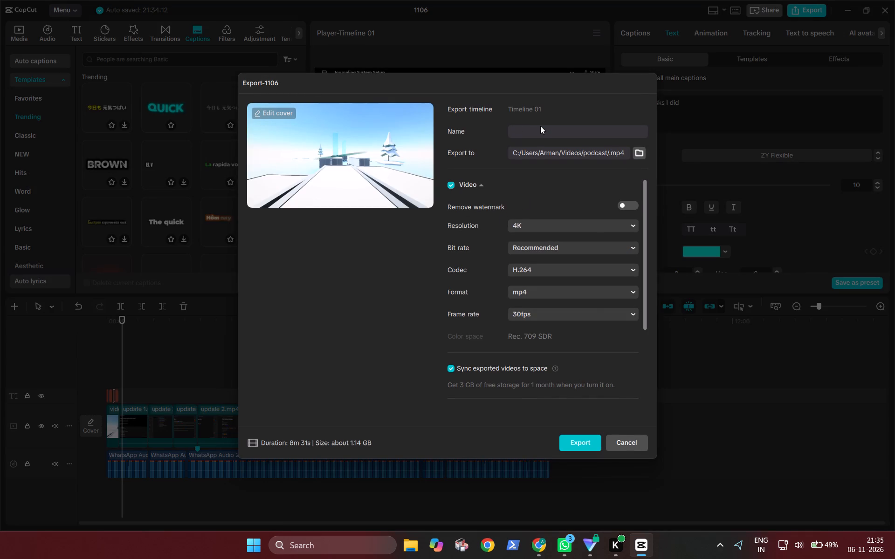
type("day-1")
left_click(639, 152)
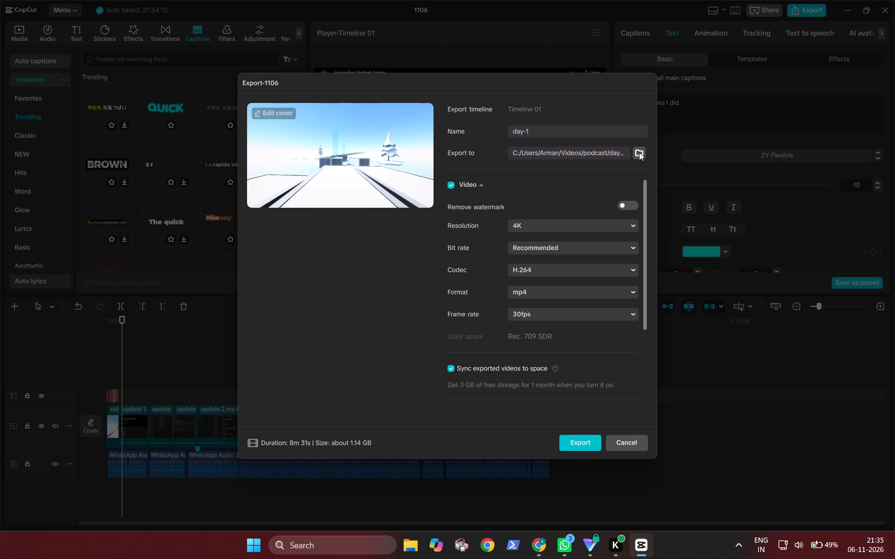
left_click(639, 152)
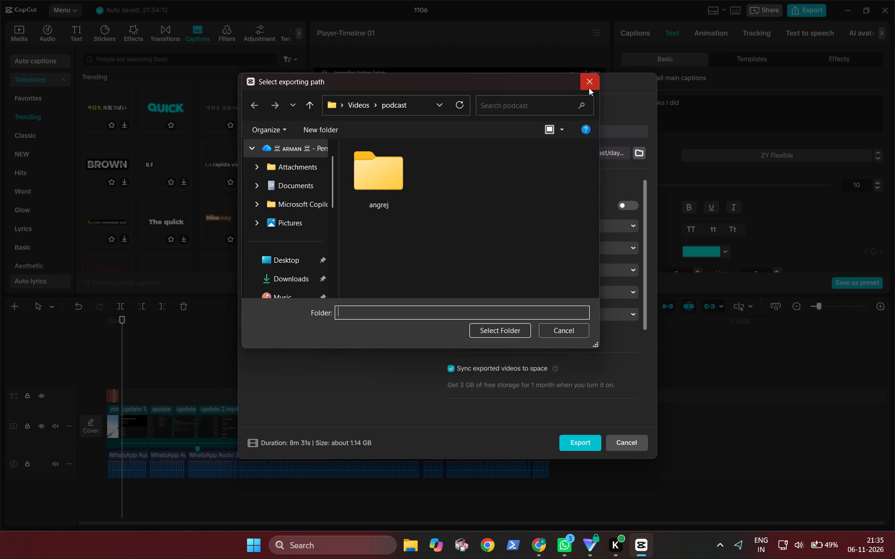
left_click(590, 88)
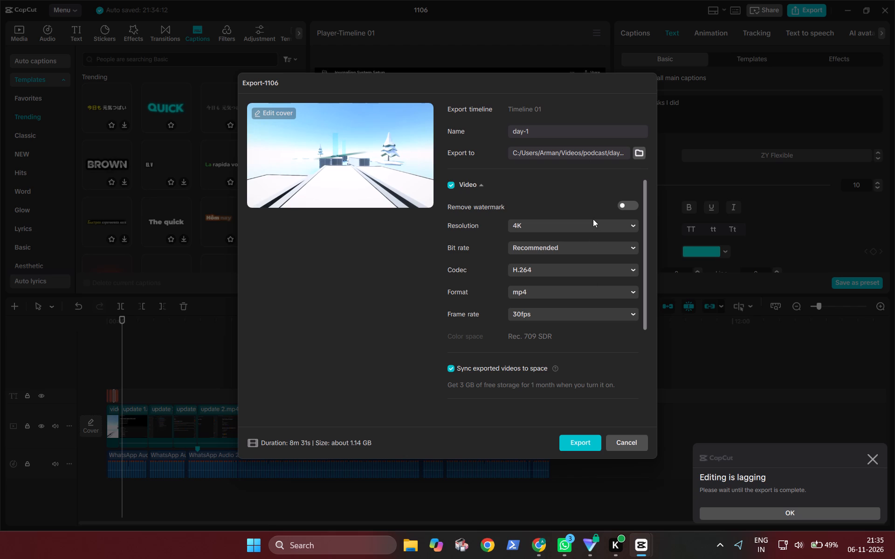
Open the frame rate options for the day-1 video export.
left_click(622, 319)
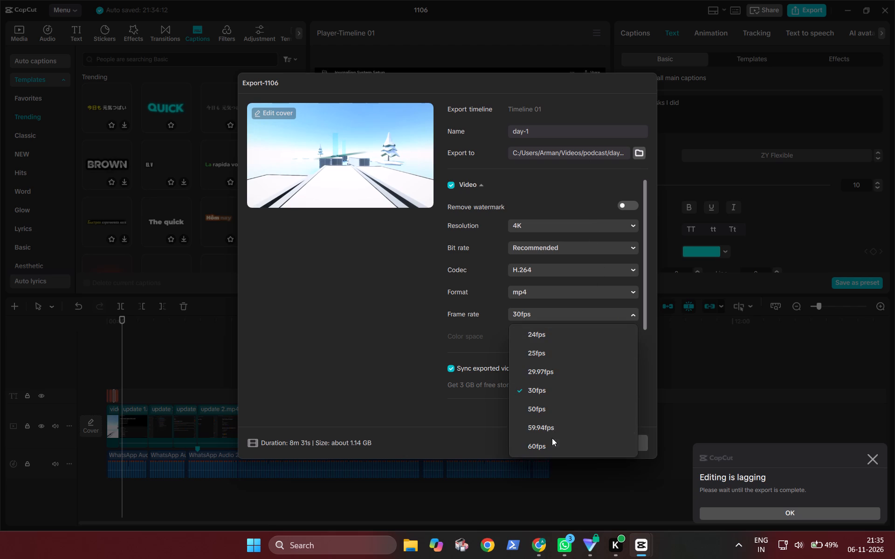
Set the export frame rate to 60fps.
left_click(551, 442)
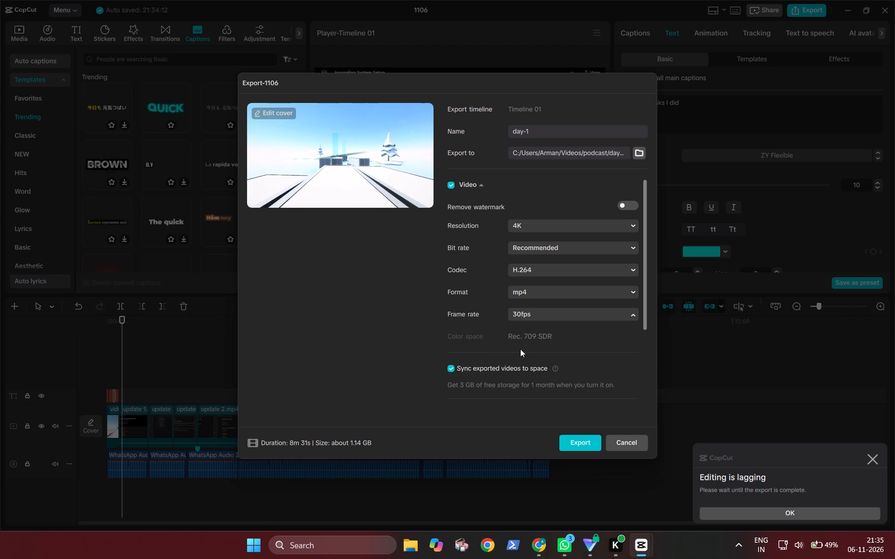
Start exporting the day-1 video with the chosen 4K, H.264, mp4, 60fps settings.
left_click(587, 442)
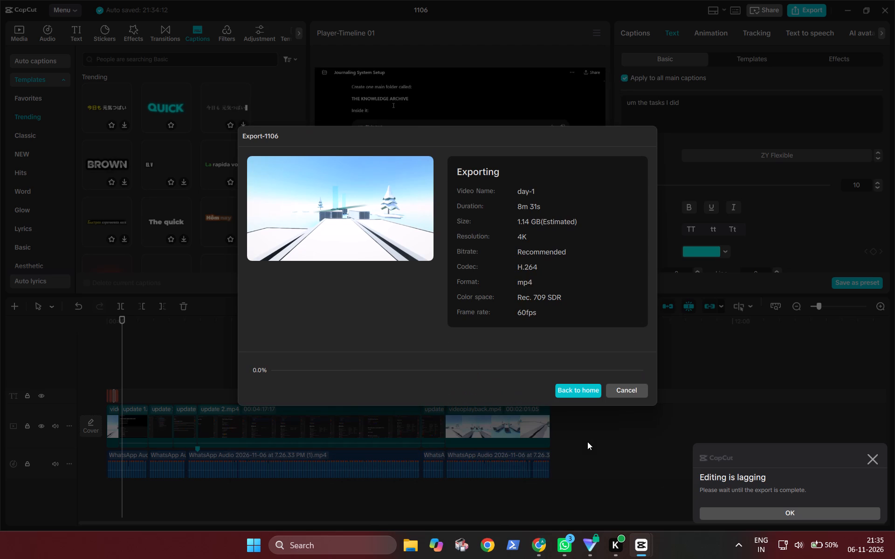